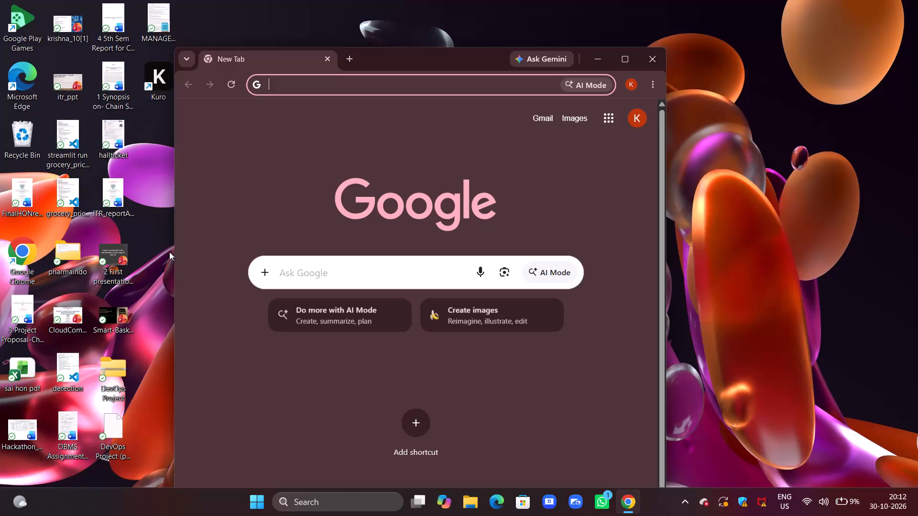
Search for tradingview and open the TradingView website in the maximized browser window.
click(621, 57)
click(458, 221)
click(327, 252)
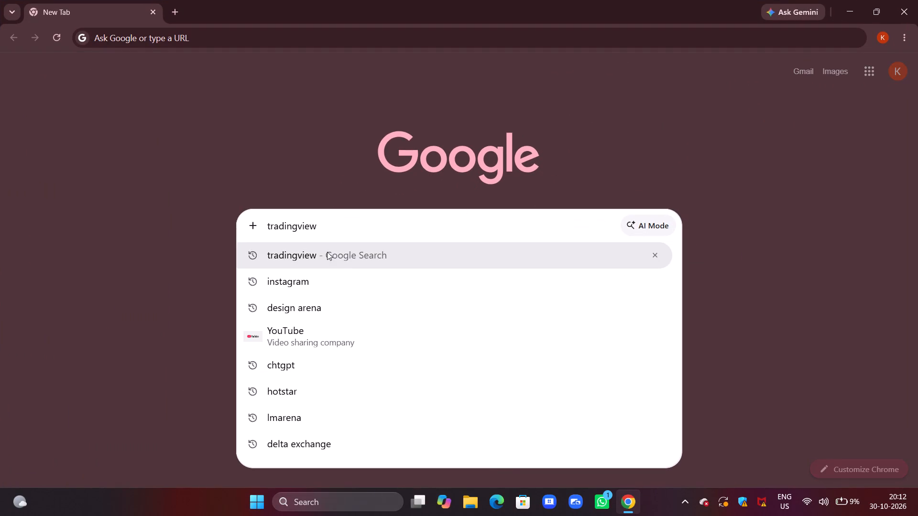
click(262, 180)
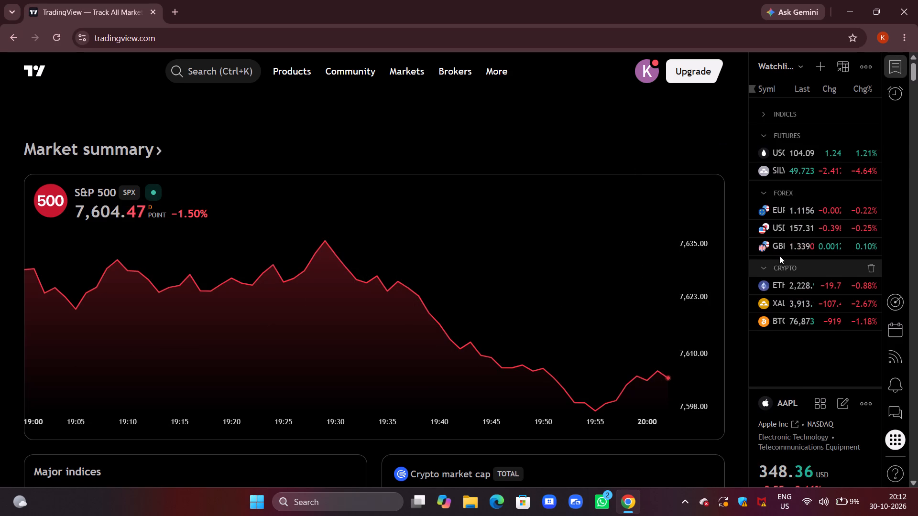
Open the full chart for XAUUSD (Gold Spot / U.S. Dollar) from the crypto section of the watchlist.
click(805, 305)
click(805, 305)
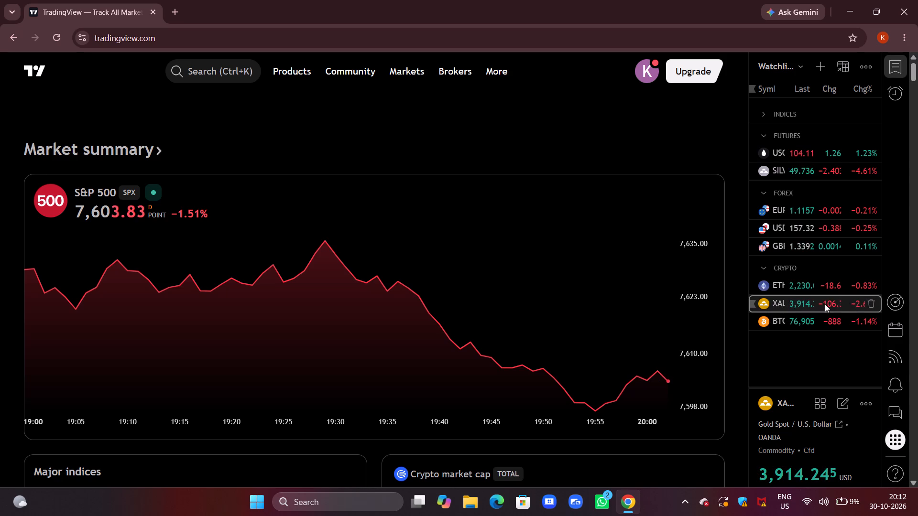
scroll(821, 324, down, 4)
scroll(679, 332, down, 2)
scroll(680, 333, up, 3)
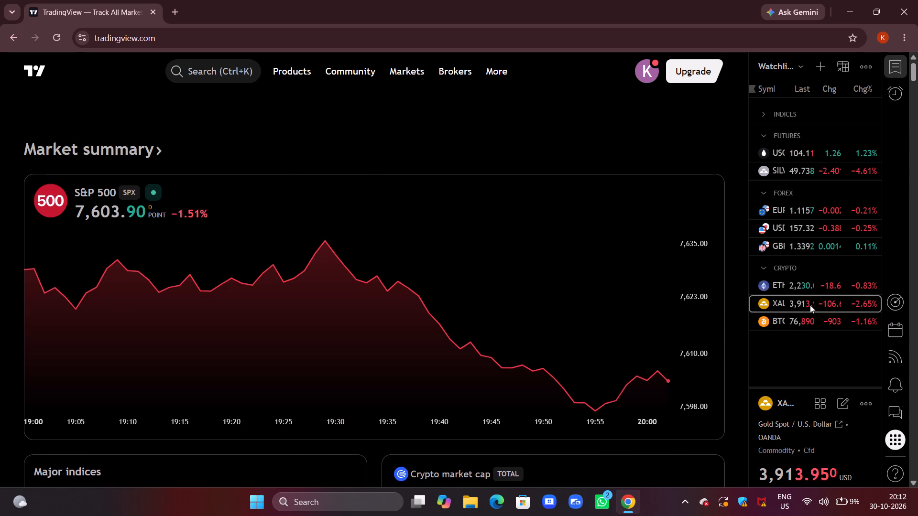
click(698, 349)
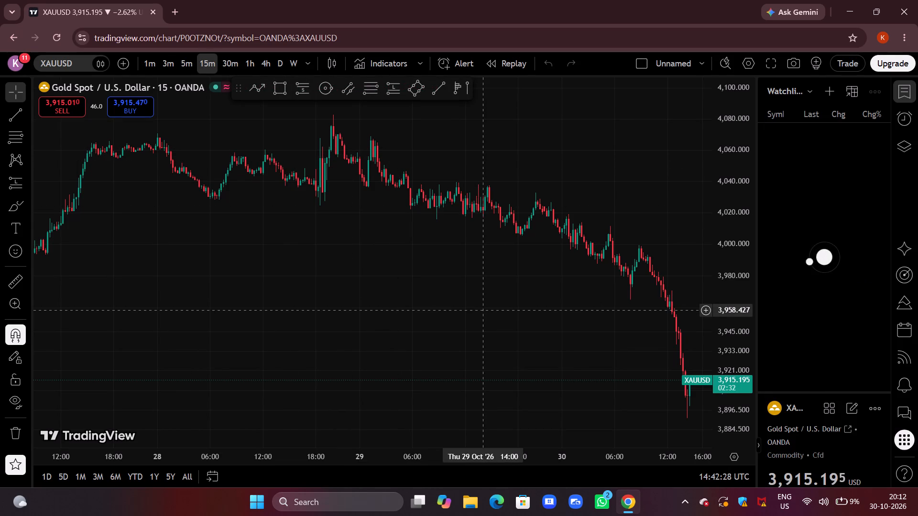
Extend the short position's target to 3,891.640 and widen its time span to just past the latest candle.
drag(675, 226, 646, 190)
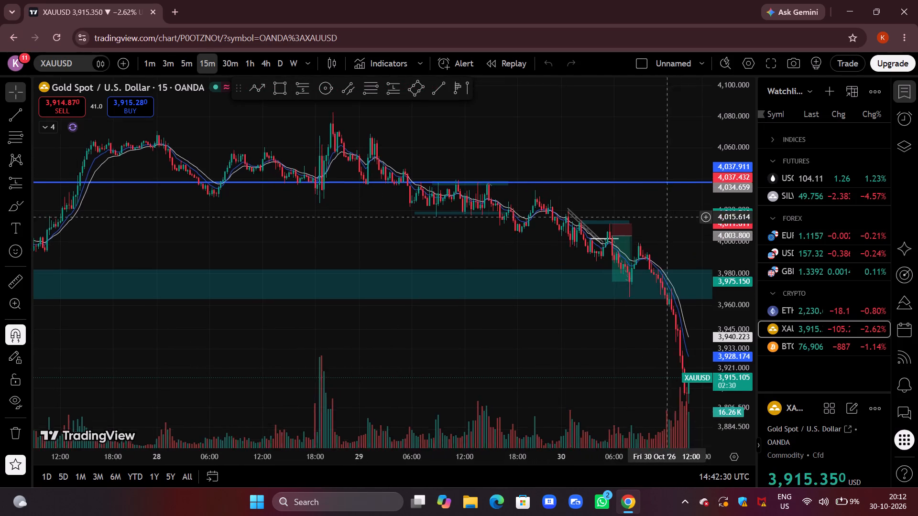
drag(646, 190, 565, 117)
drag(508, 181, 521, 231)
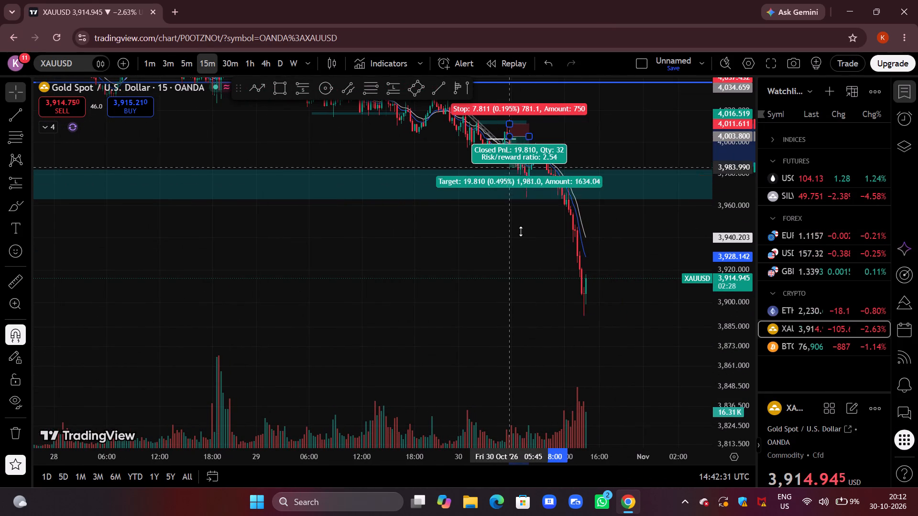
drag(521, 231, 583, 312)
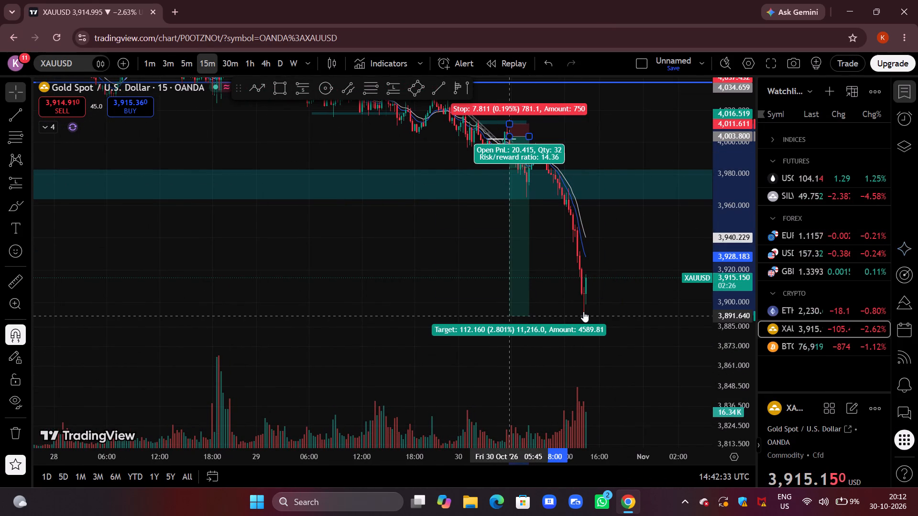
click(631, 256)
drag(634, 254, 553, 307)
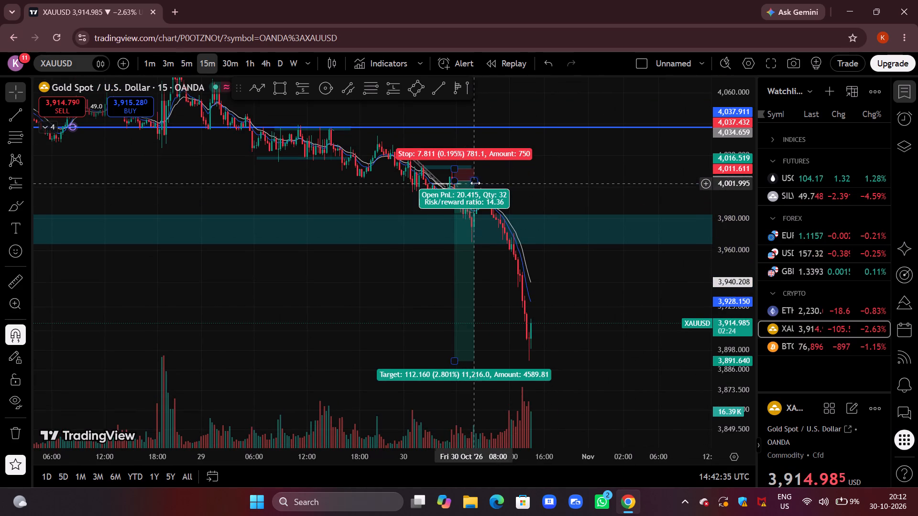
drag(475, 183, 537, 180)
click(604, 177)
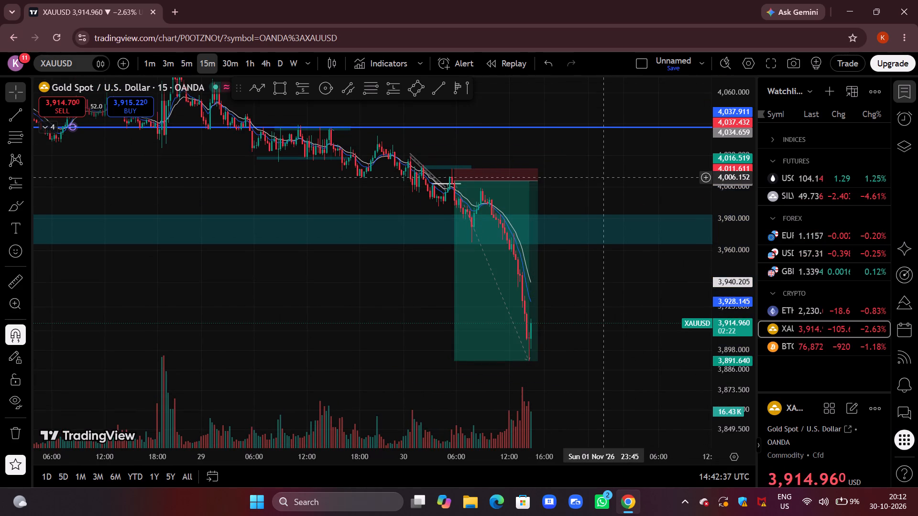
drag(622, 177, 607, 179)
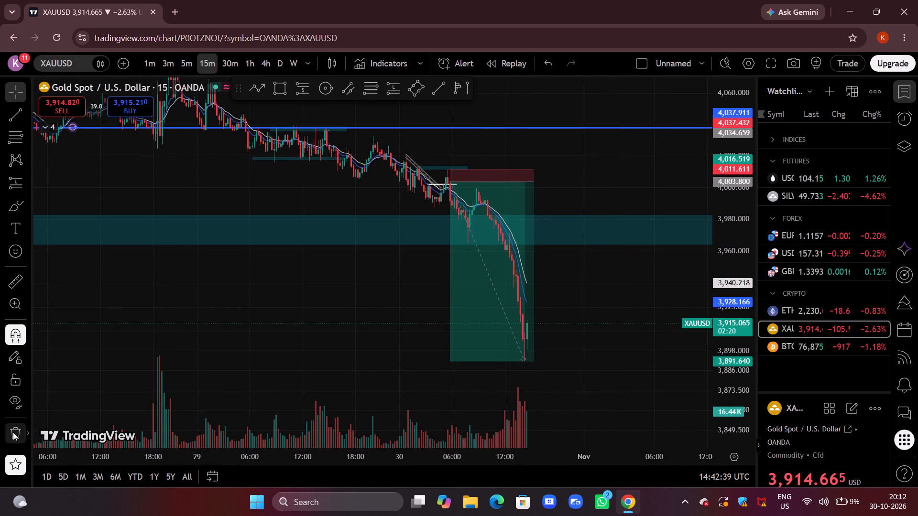
Remove all existing drawings from the XAUUSD chart.
click(13, 432)
click(71, 414)
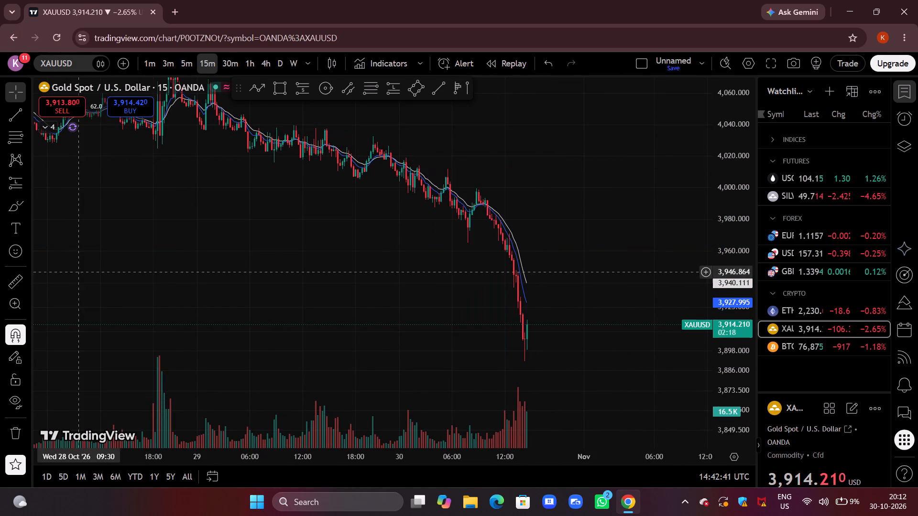
Switch to the daily timeframe and examine gold's price history back to mid-2025.
scroll(80, 277, down, 4)
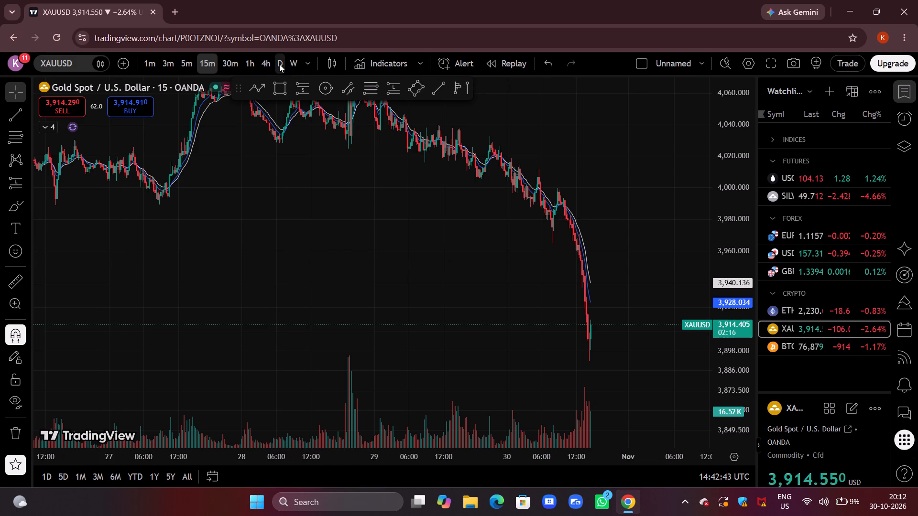
click(279, 64)
drag(732, 166, 709, 464)
drag(723, 209, 689, 358)
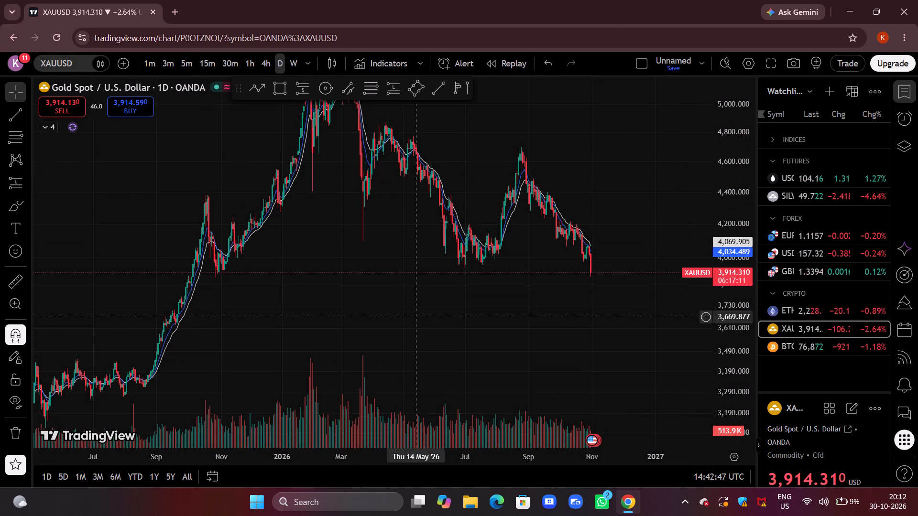
scroll(393, 302, up, 1)
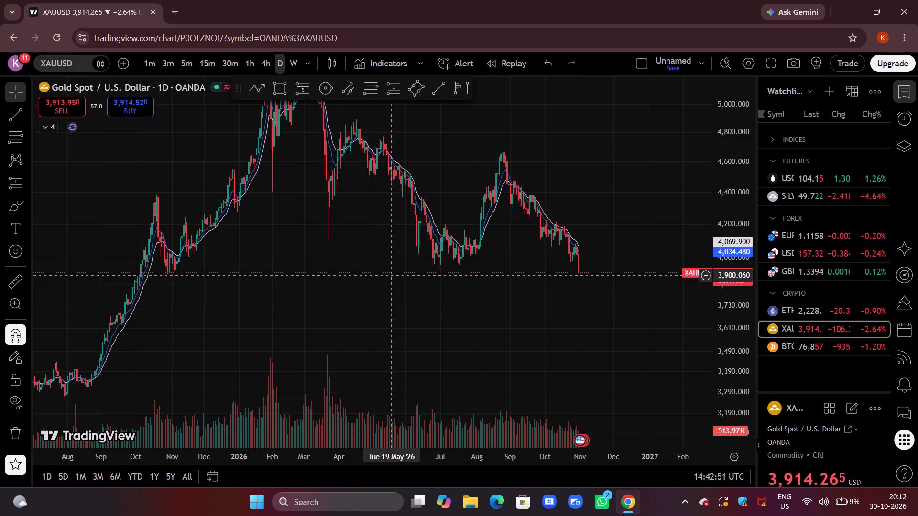
drag(230, 290, 494, 290)
Switch the chart to the 4-hour timeframe.
click(265, 68)
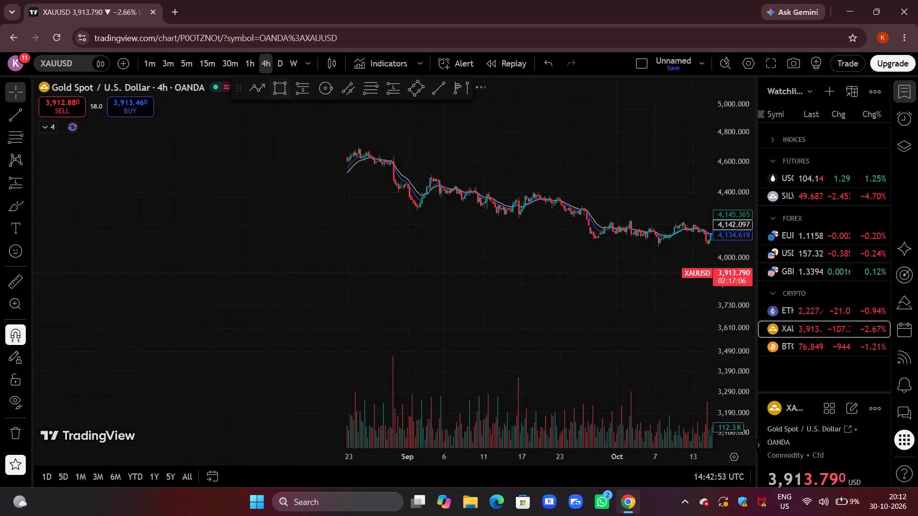
Draw a rectangle from 3,943.825 at the 29 October 2025 low across to about 30 March 2026.
scroll(444, 243, down, 17)
scroll(445, 244, down, 4)
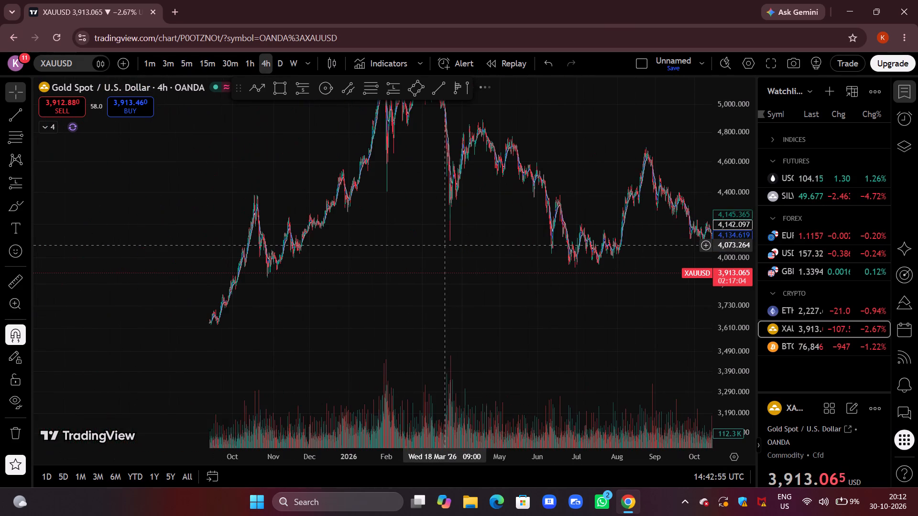
drag(736, 401, 725, 124)
scroll(476, 247, up, 4)
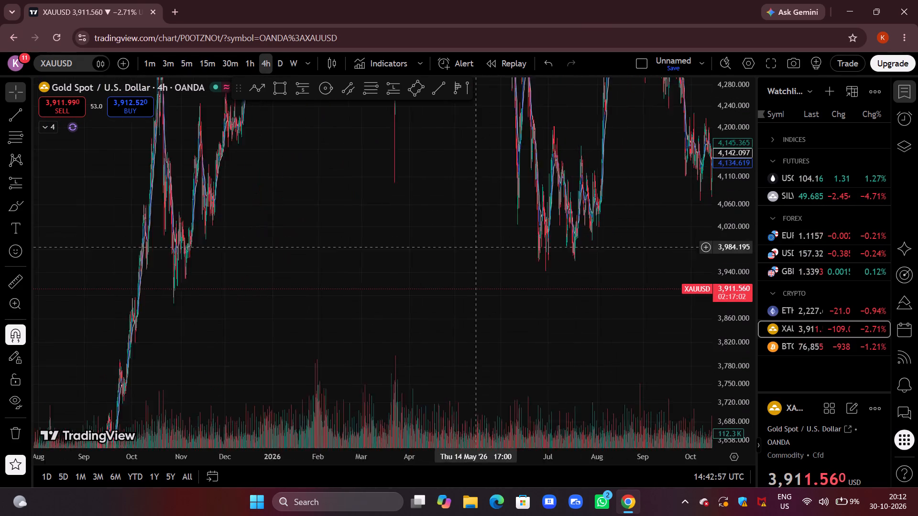
drag(294, 309, 466, 269)
click(275, 90)
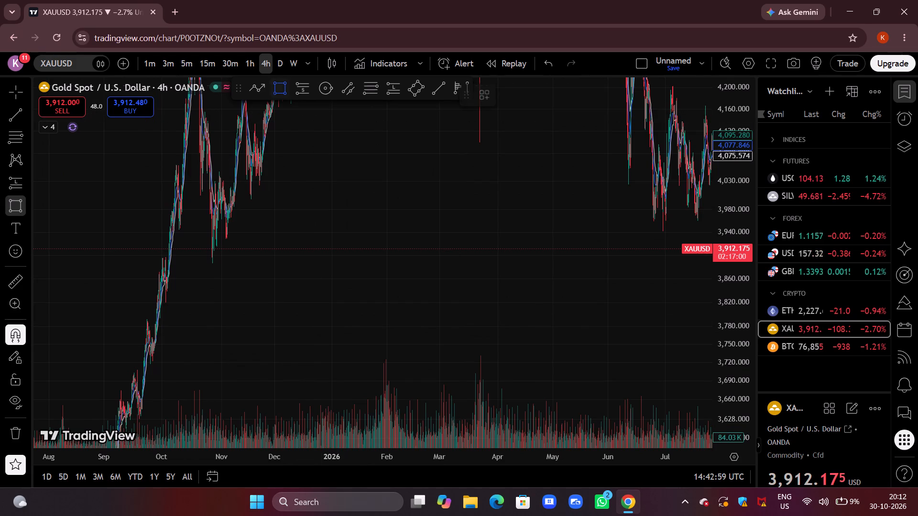
click(214, 244)
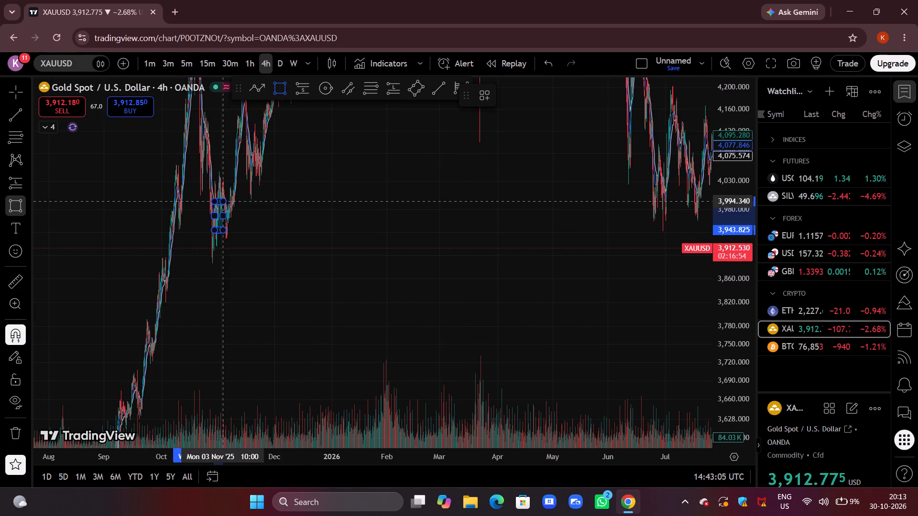
click(493, 343)
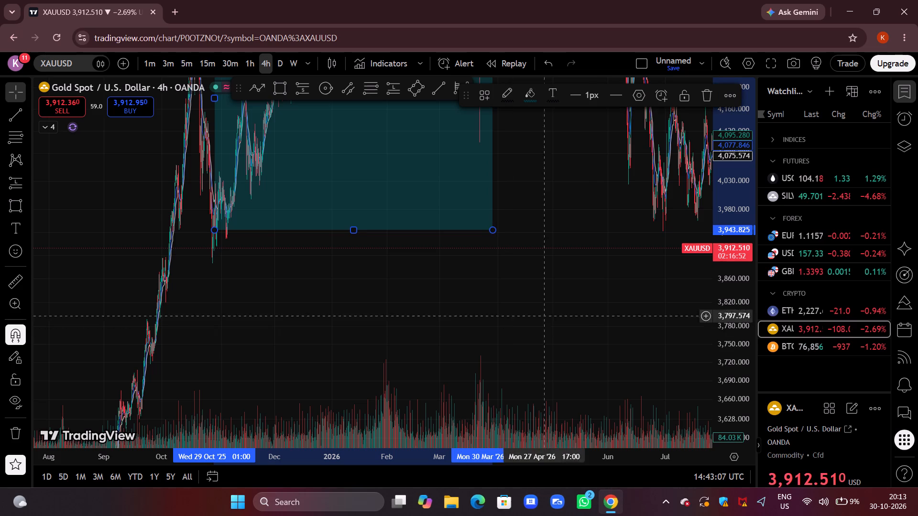
Reshape the rectangle into a thin support zone from the late-October 2025 low to 20 July 2026, with its top at about 3,996.
drag(746, 182, 694, 408)
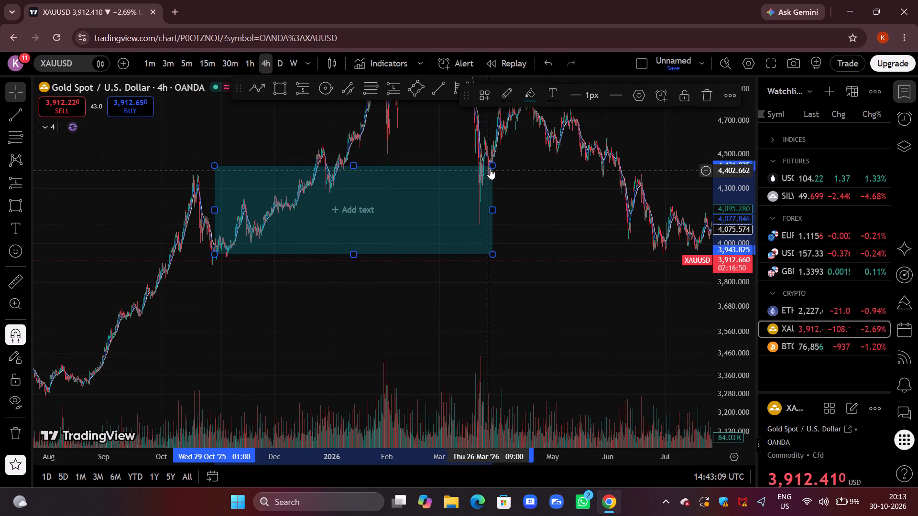
drag(492, 167, 483, 208)
drag(482, 182, 496, 195)
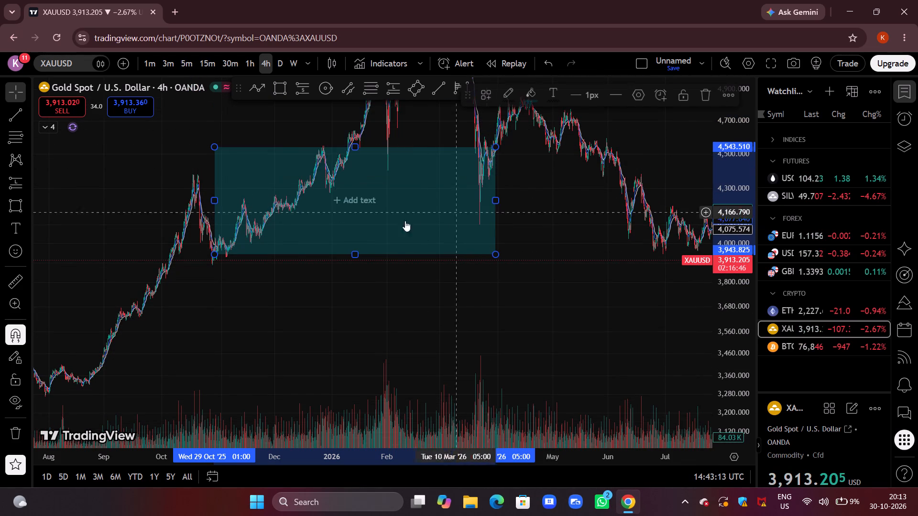
drag(397, 149, 434, 268)
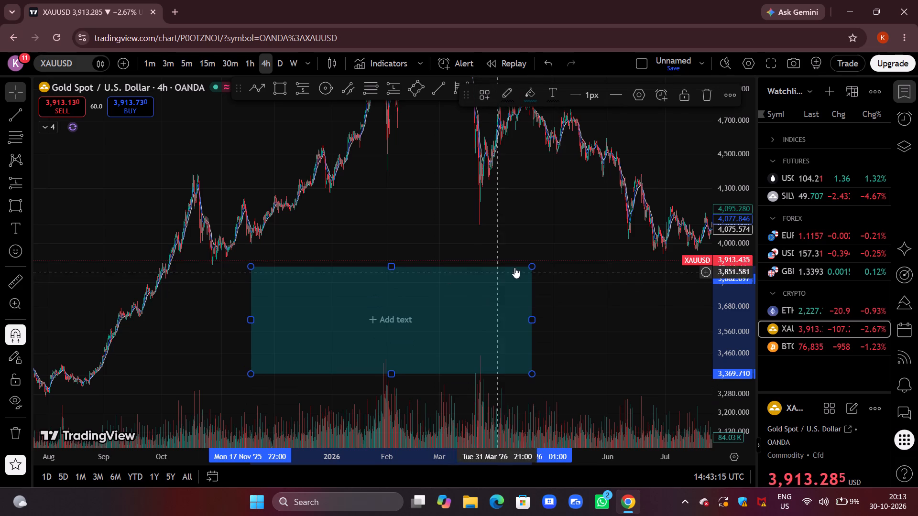
drag(530, 266, 525, 231)
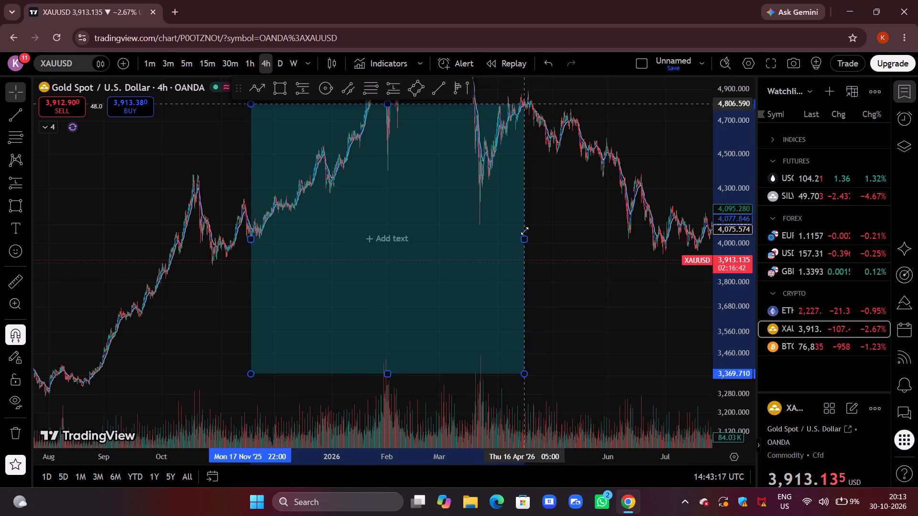
drag(525, 231, 635, 294)
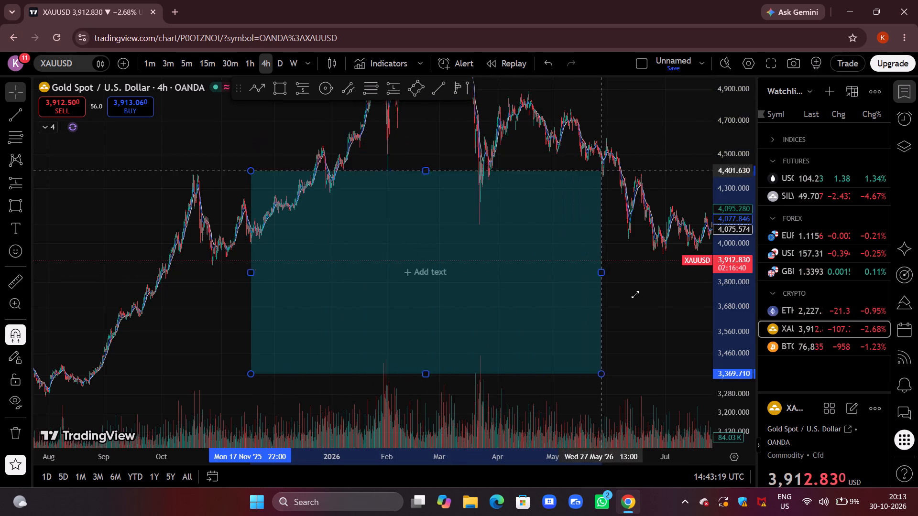
drag(635, 294, 699, 301)
drag(415, 209, 367, 167)
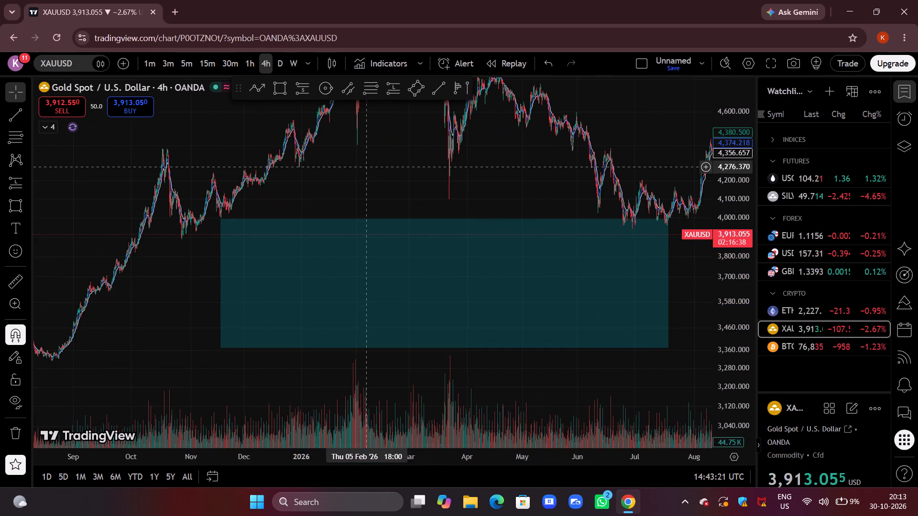
drag(219, 347, 186, 253)
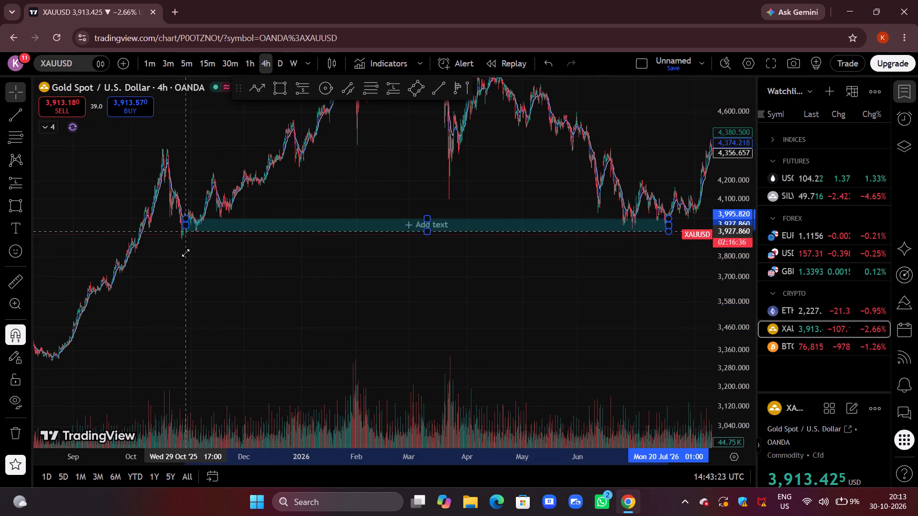
drag(186, 253, 183, 257)
click(220, 267)
Extend the end of the support zone to about the start of September 2026.
drag(419, 268, 312, 295)
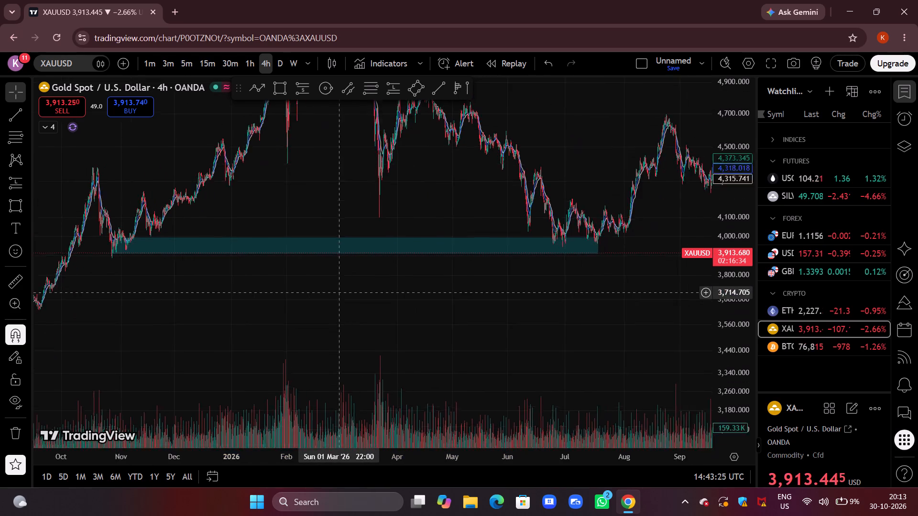
drag(312, 295, 321, 293)
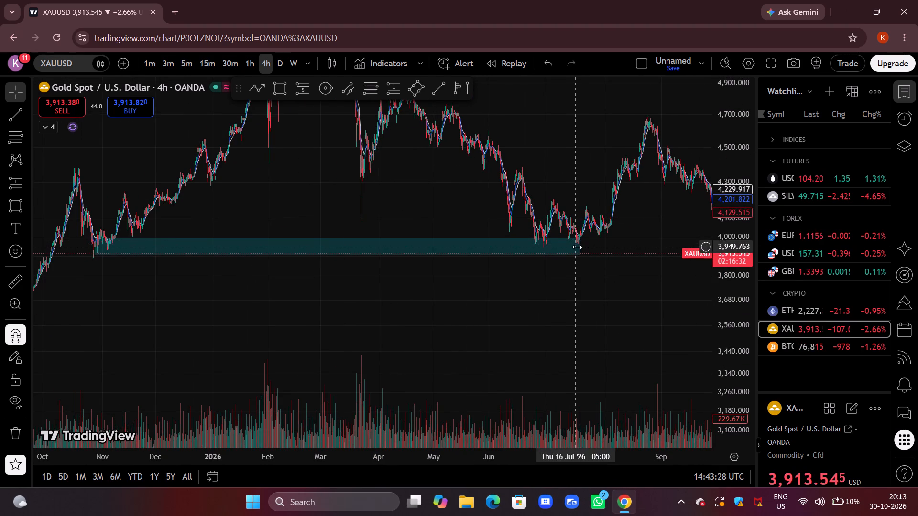
drag(580, 247, 660, 246)
Shift the support zone slightly lower so its top edge sits at about 3,960.
drag(619, 301, 541, 302)
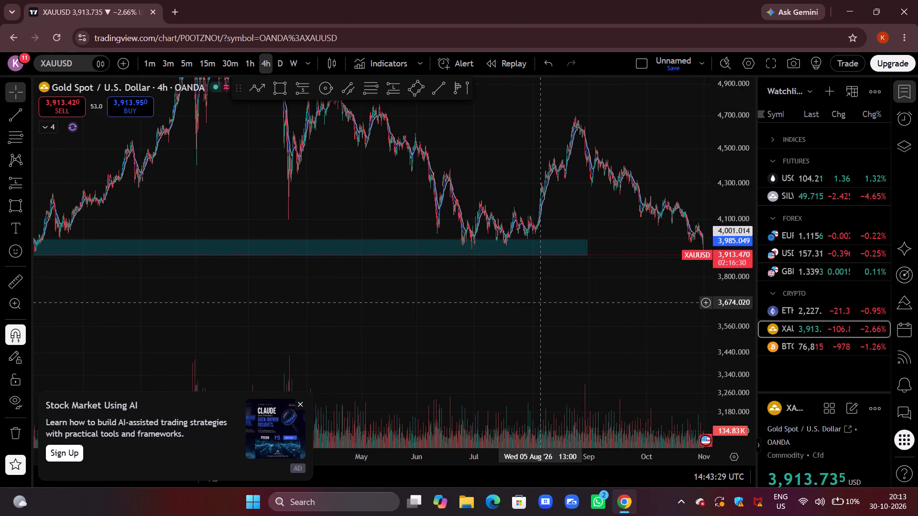
scroll(544, 302, down, 2)
drag(446, 310, 505, 292)
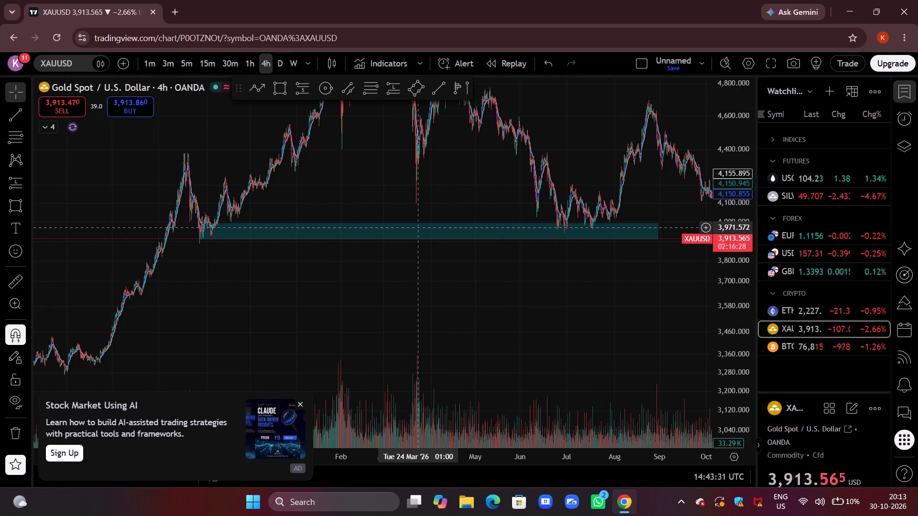
drag(393, 222, 384, 228)
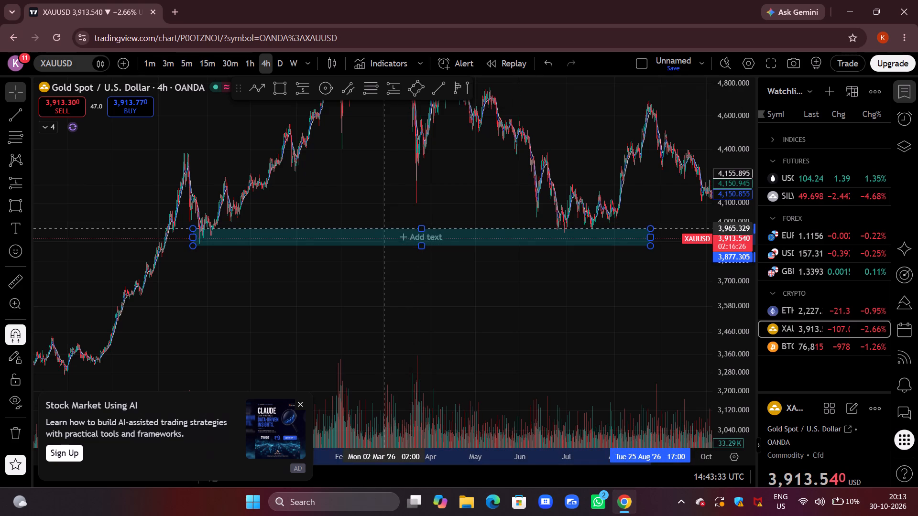
drag(384, 228, 390, 230)
click(627, 363)
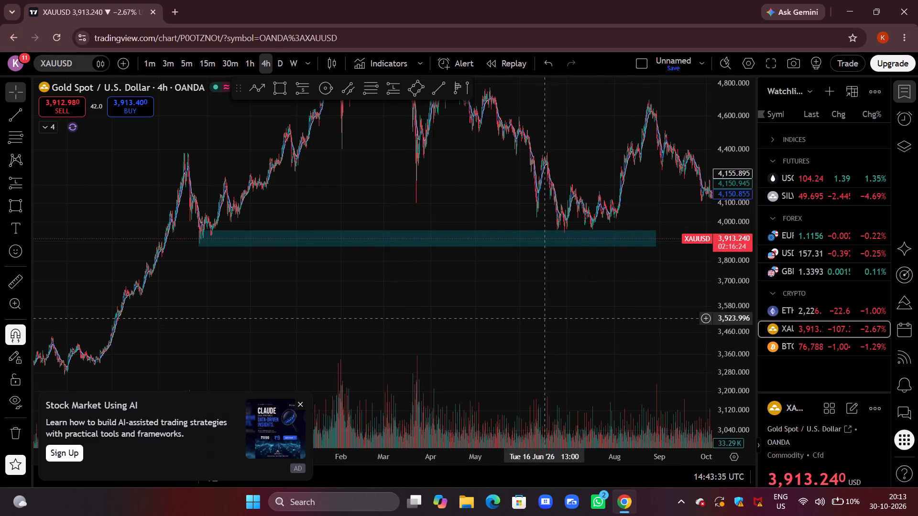
drag(651, 280, 502, 327)
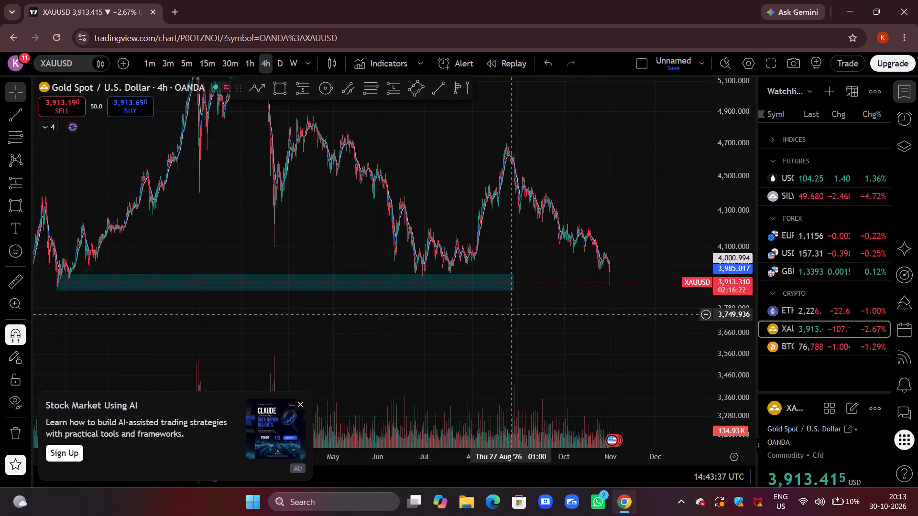
Extend the end of the support zone to about the start of December 2026, past the latest candle.
drag(516, 282, 659, 266)
click(600, 335)
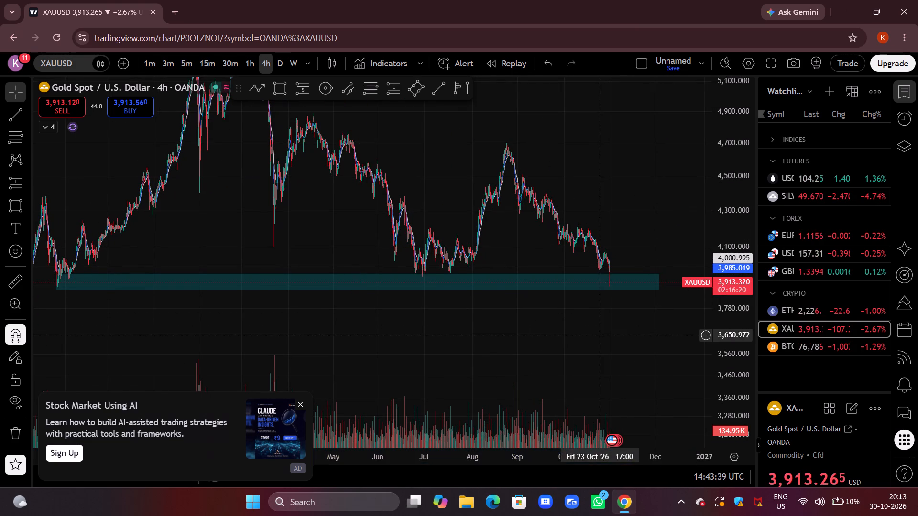
Examine the latest price drop against the support zone on the 4-hour and 1-hour timeframes.
scroll(567, 290, up, 1)
drag(623, 213, 538, 190)
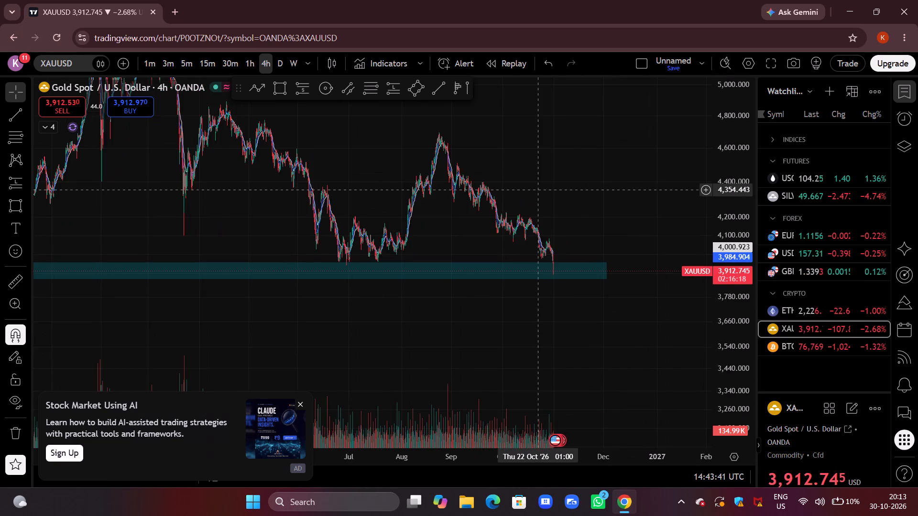
scroll(538, 190, up, 1)
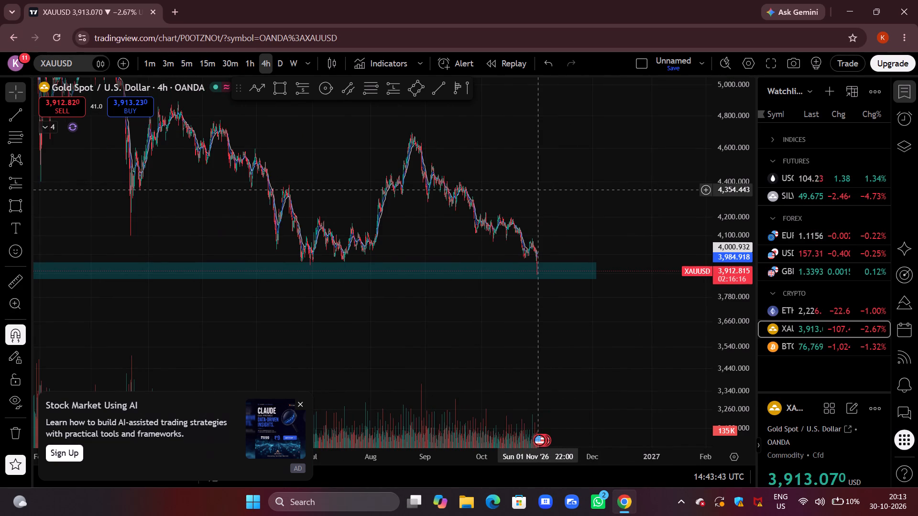
scroll(539, 190, up, 3)
drag(512, 185, 590, 185)
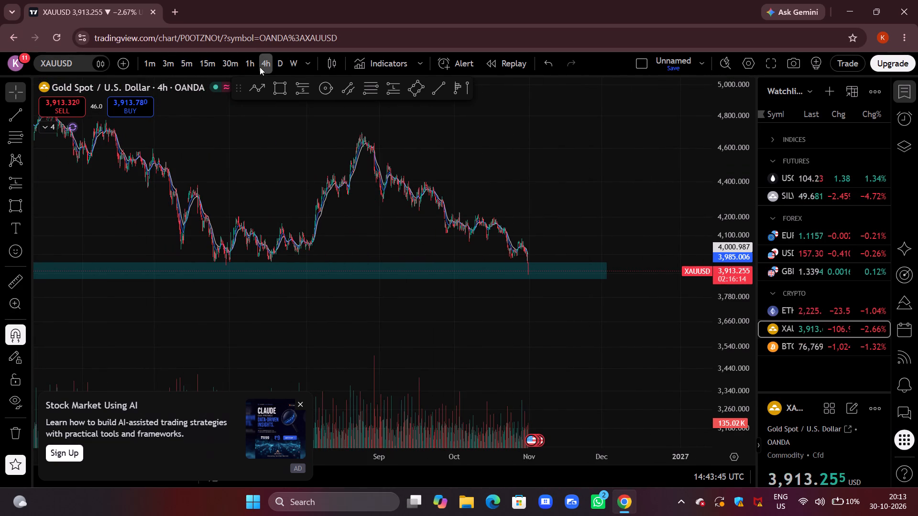
click(244, 62)
scroll(433, 185, down, 4)
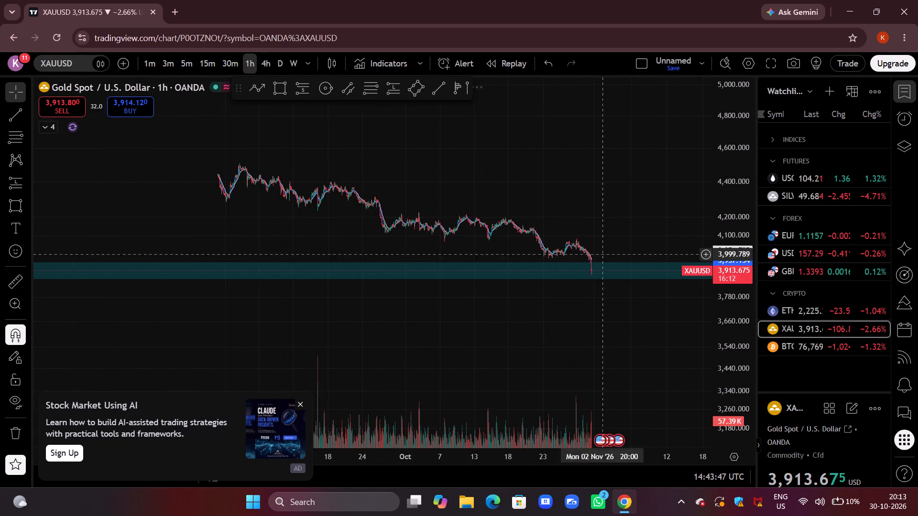
drag(732, 413, 720, 210)
drag(633, 216, 600, 236)
scroll(600, 236, up, 5)
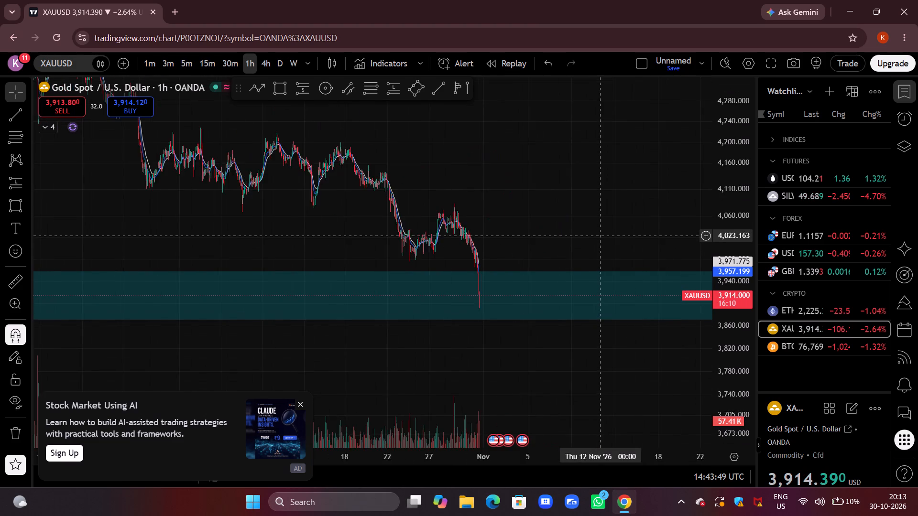
scroll(601, 236, up, 4)
drag(526, 234, 597, 211)
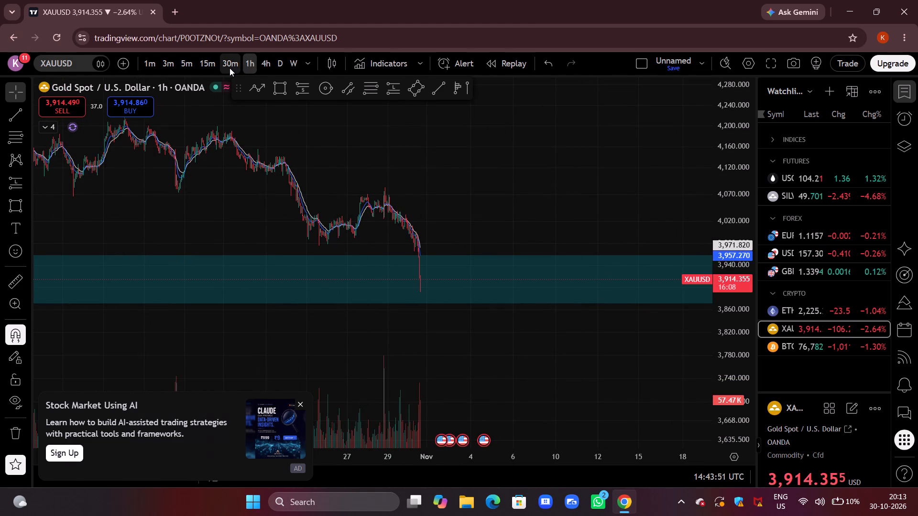
Examine how the latest candles behave inside the support zone on the 30-minute and 15-minute timeframes.
click(229, 68)
drag(502, 219, 563, 172)
scroll(563, 172, up, 5)
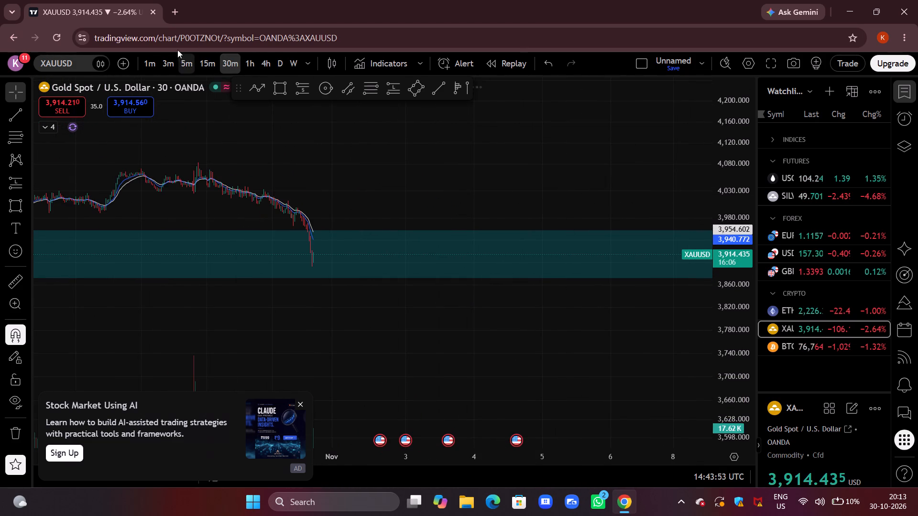
drag(734, 409, 711, 142)
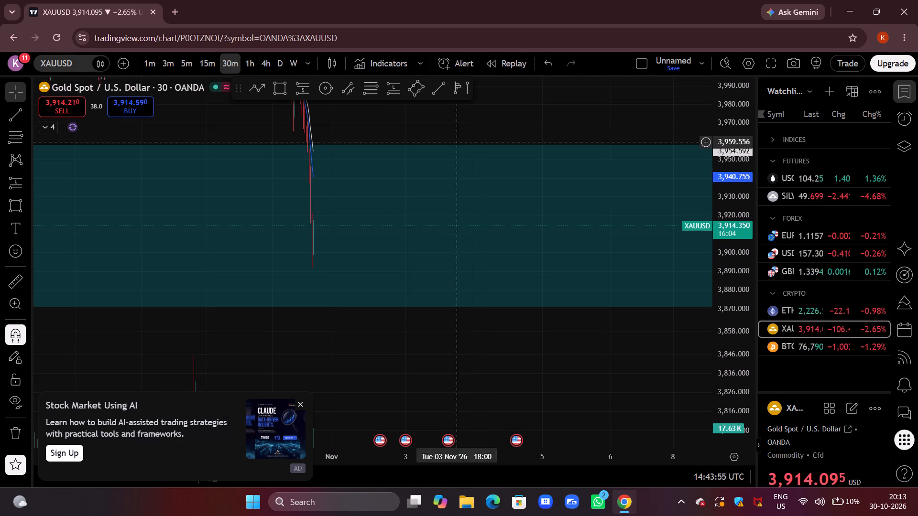
drag(485, 122, 517, 224)
scroll(521, 226, up, 6)
drag(238, 169, 503, 172)
drag(241, 145, 485, 145)
scroll(485, 145, up, 4)
drag(370, 152, 505, 152)
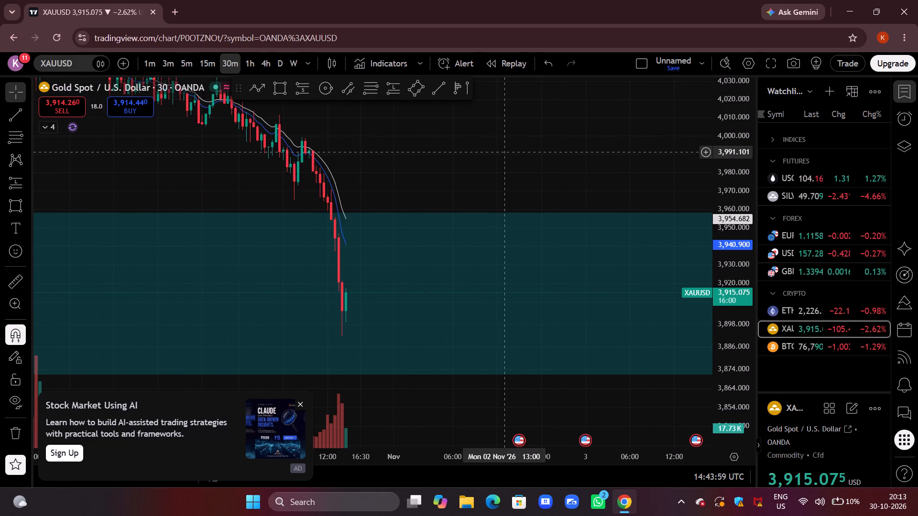
scroll(444, 169, up, 2)
drag(393, 171, 471, 157)
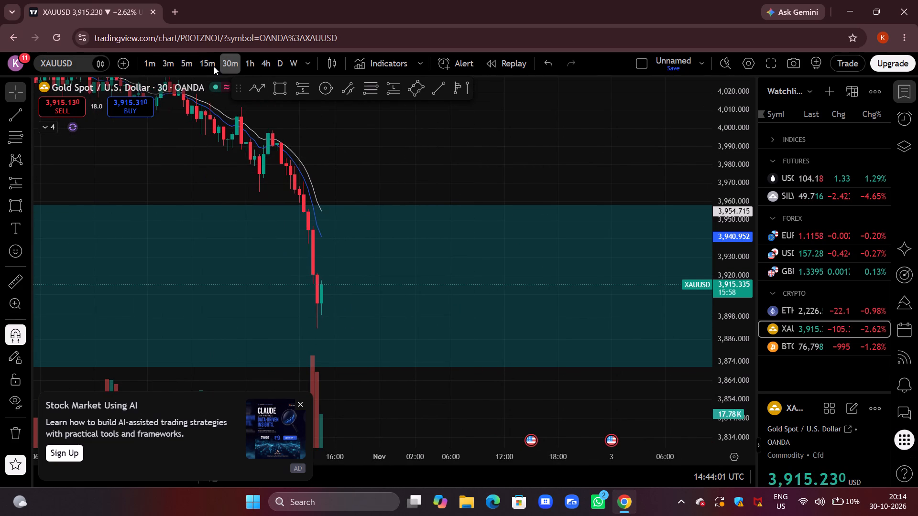
click(214, 66)
scroll(344, 209, down, 4)
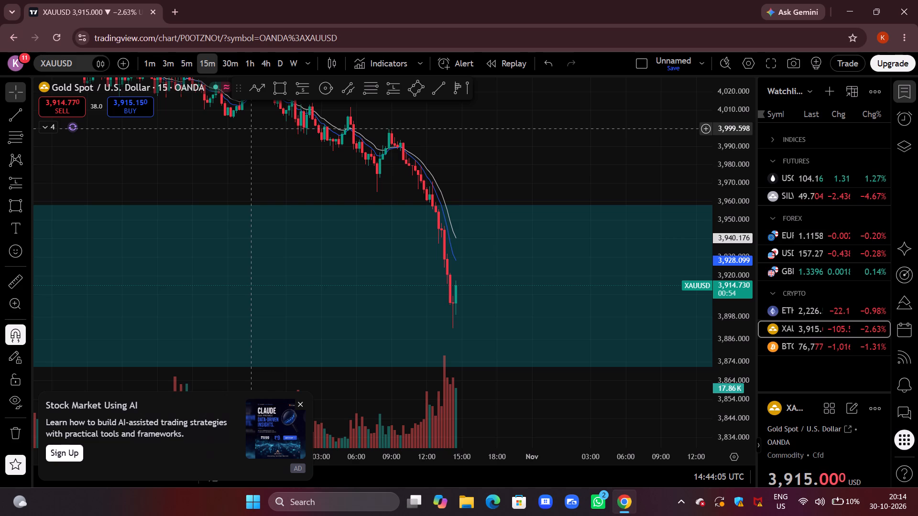
On the 4-hour timeframe, place a horizontal line at about 3,896 near the late-October 2025 low in the support zone.
click(267, 66)
scroll(377, 259, down, 9)
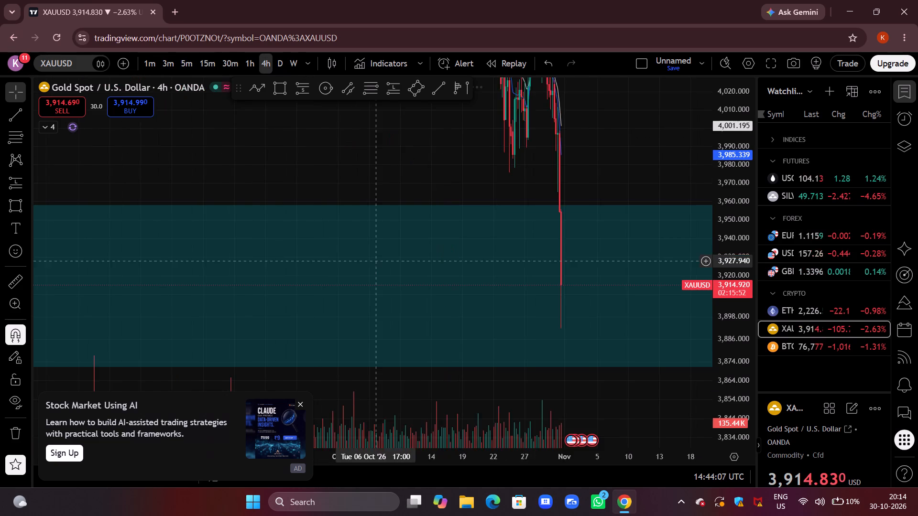
scroll(377, 261, down, 14)
drag(229, 173, 562, 172)
drag(260, 176, 720, 170)
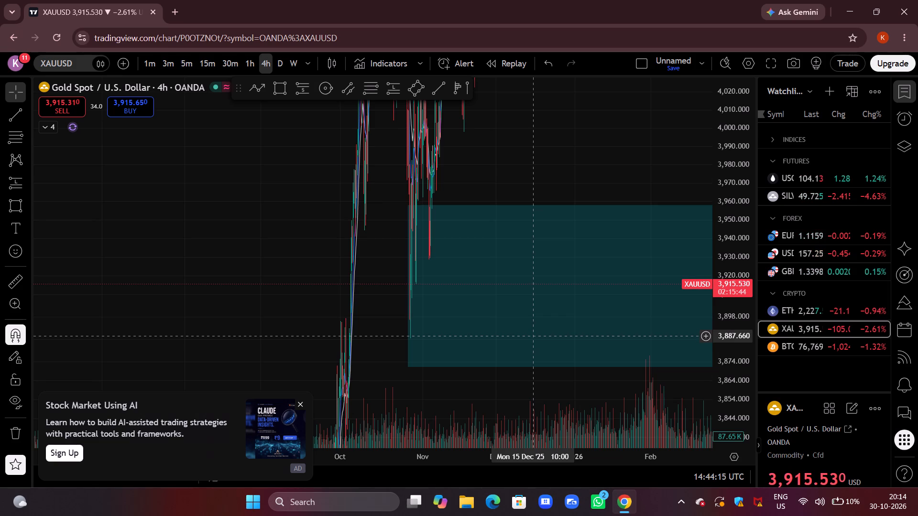
key(alt+h)
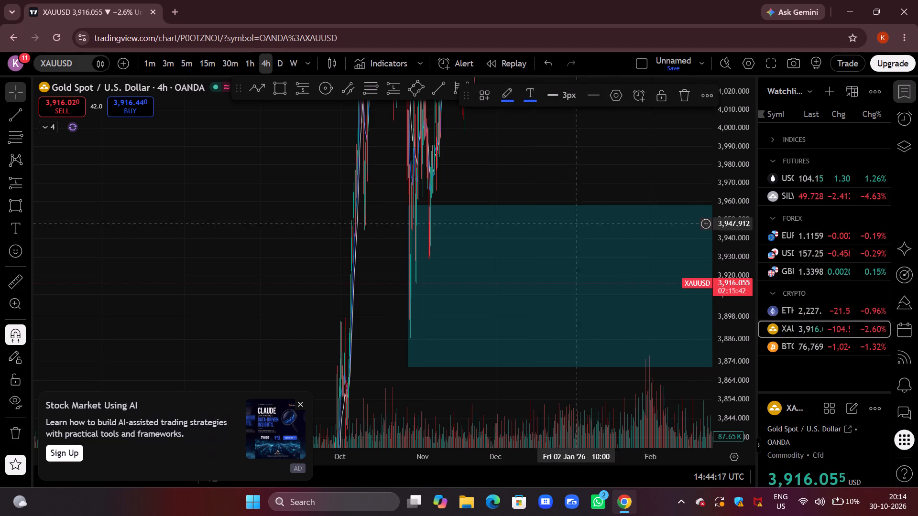
drag(737, 151, 699, 466)
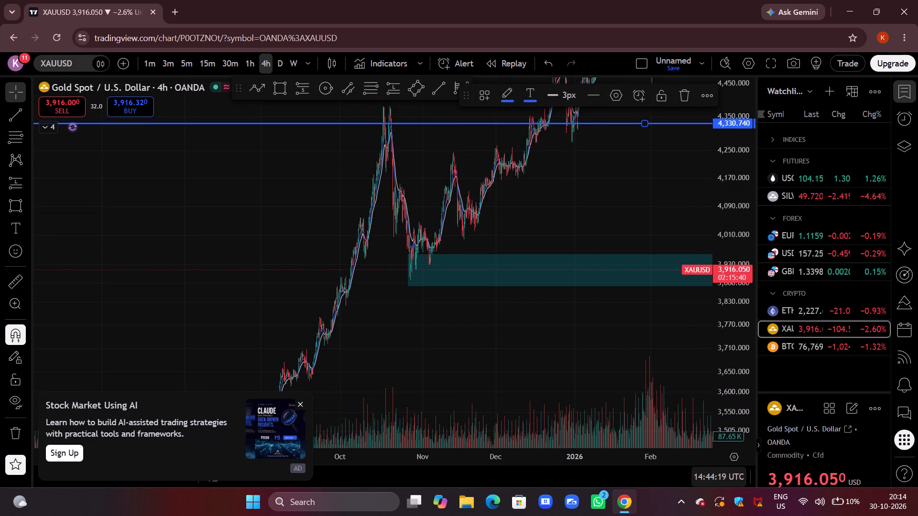
drag(608, 124, 587, 267)
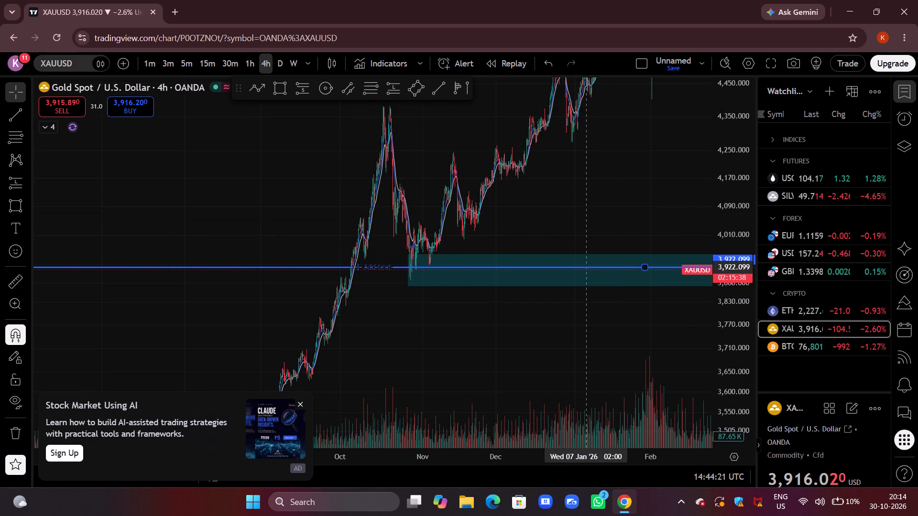
drag(587, 267, 588, 277)
click(560, 355)
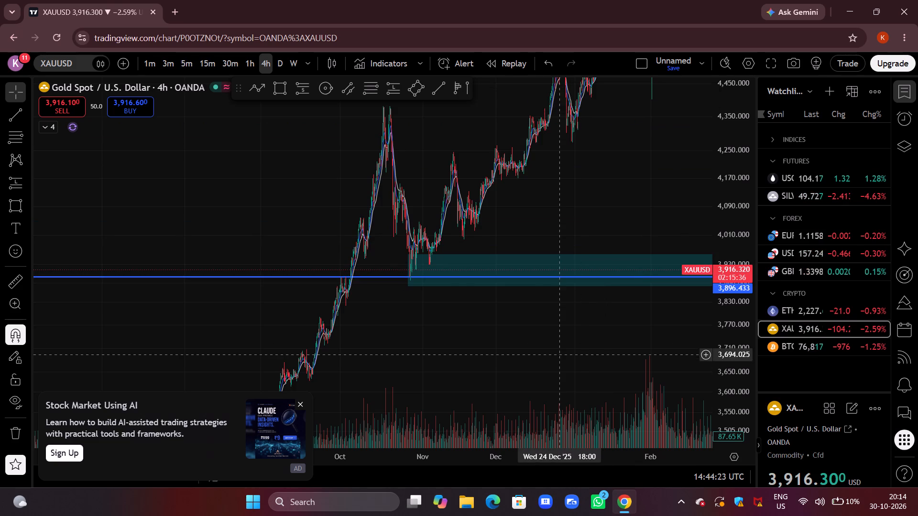
Lower the horizontal line to about 3,888, at the wick low of the late-October 2025 candles.
drag(559, 354, 449, 348)
scroll(449, 348, up, 5)
drag(257, 213, 606, 180)
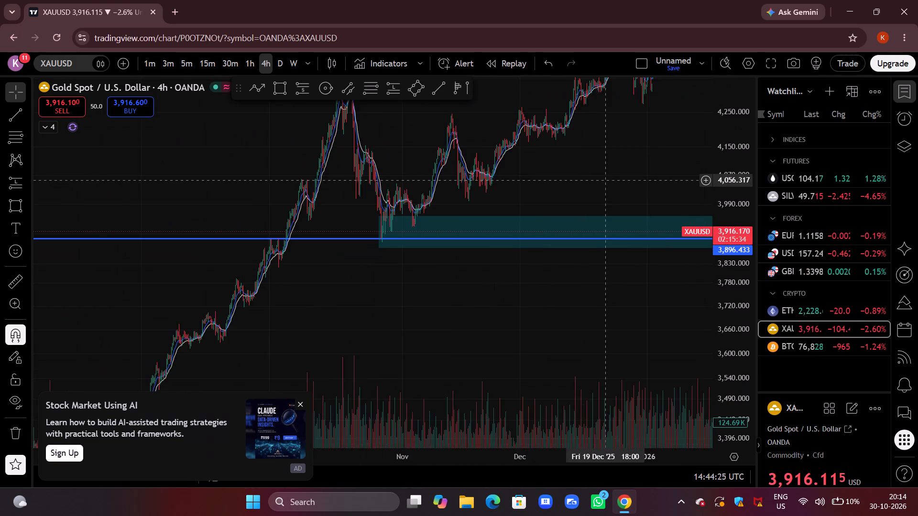
scroll(606, 180, up, 5)
drag(194, 329, 626, 331)
scroll(626, 331, up, 10)
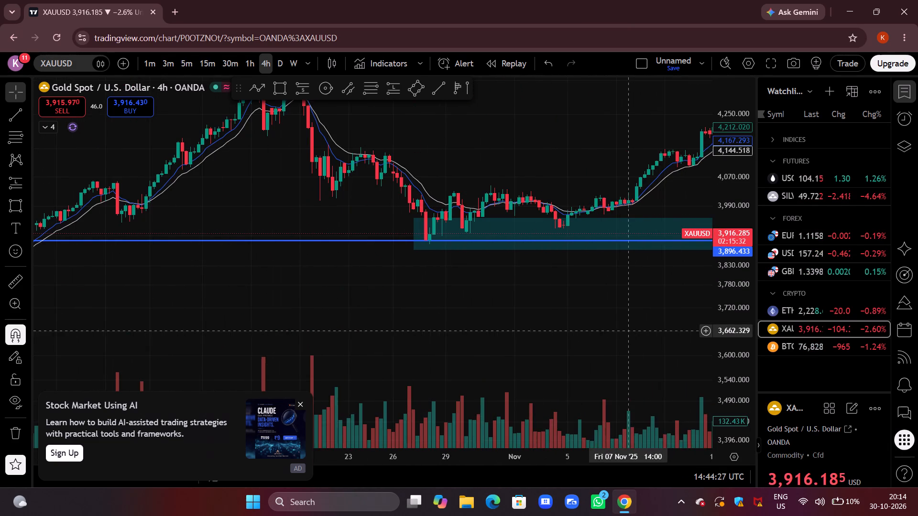
drag(731, 406, 745, 129)
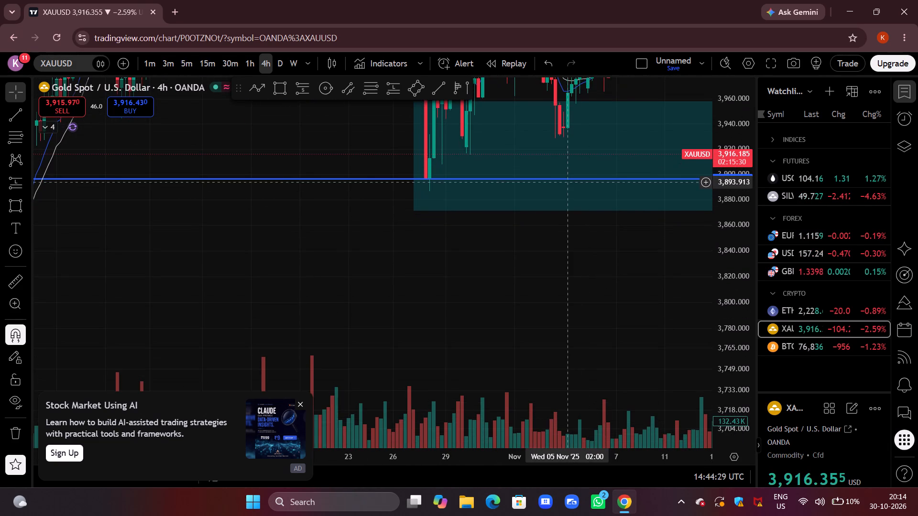
drag(568, 180, 569, 190)
click(544, 284)
Add a second horizontal line inside the support zone at about 3,918, near the second late-October 2025 low.
drag(558, 285, 465, 389)
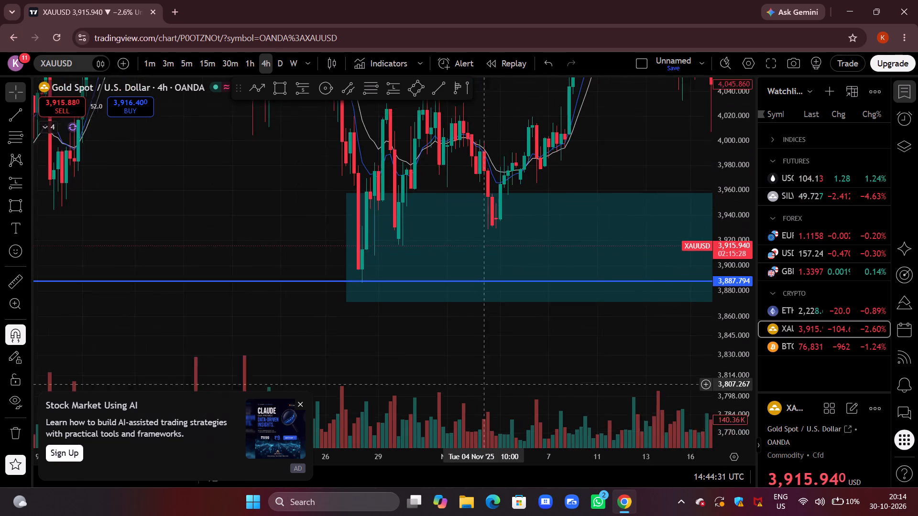
drag(465, 389, 410, 395)
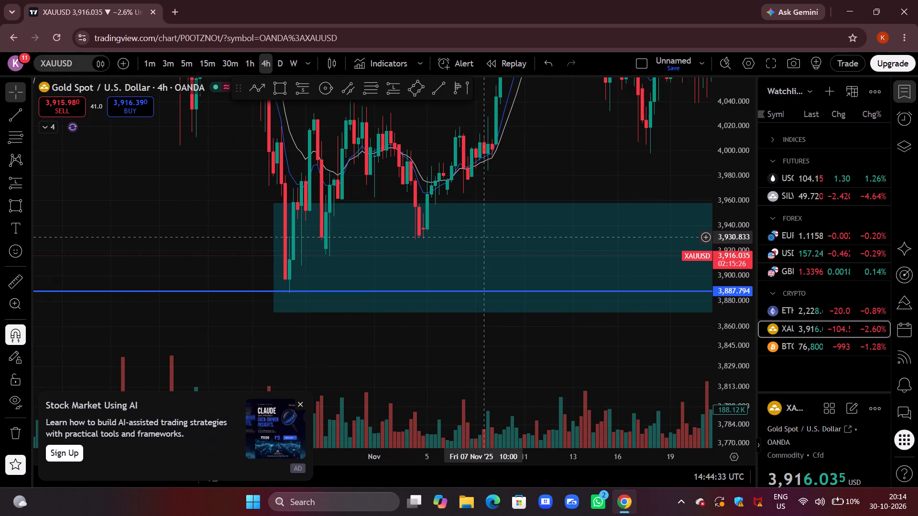
key(alt+h)
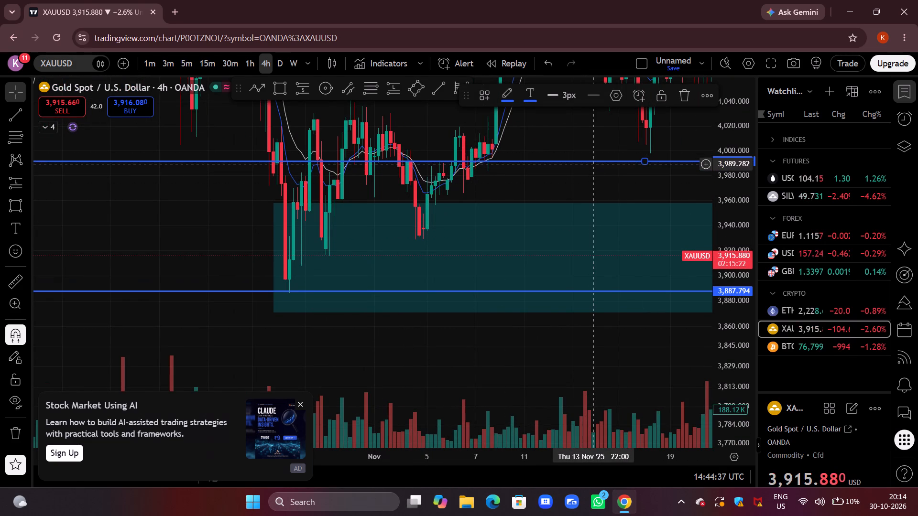
drag(593, 161, 521, 196)
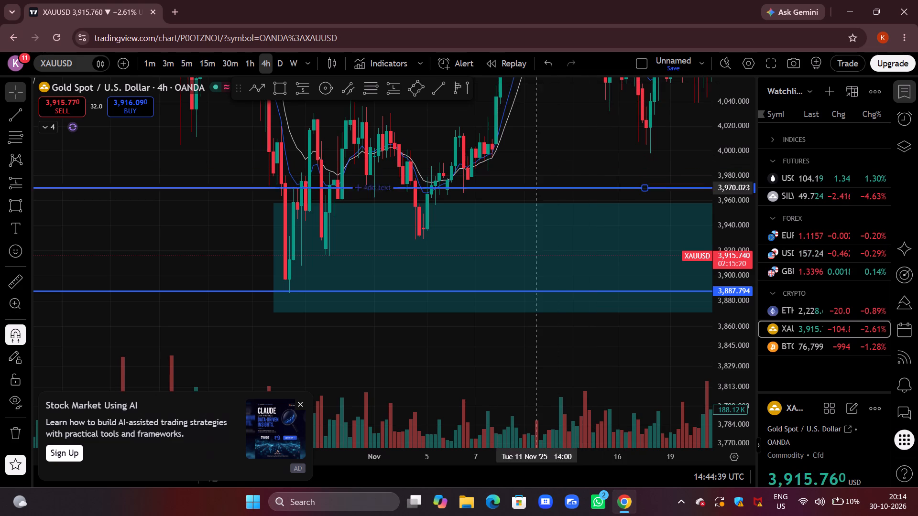
drag(521, 196, 494, 253)
click(515, 167)
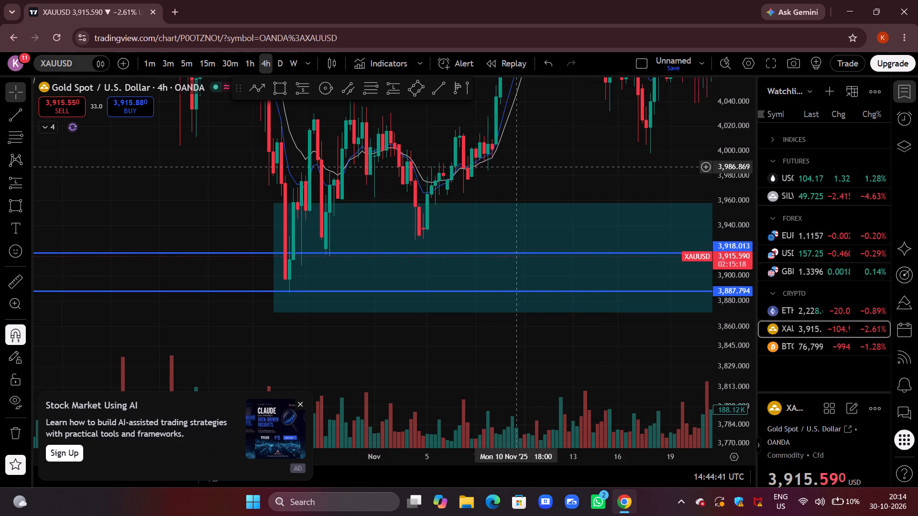
Examine the latest candles against the two horizontal support lines on the 1-hour timeframe.
drag(562, 166, 298, 178)
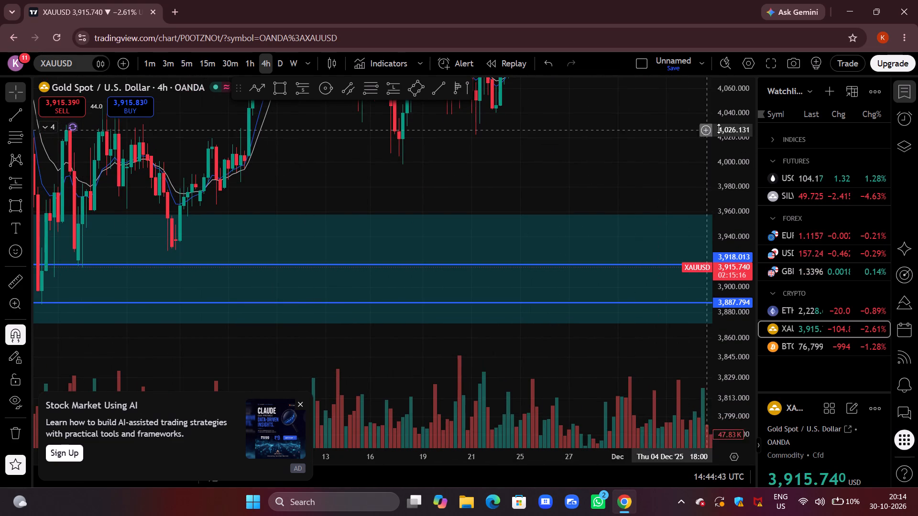
drag(719, 129, 696, 201)
click(254, 62)
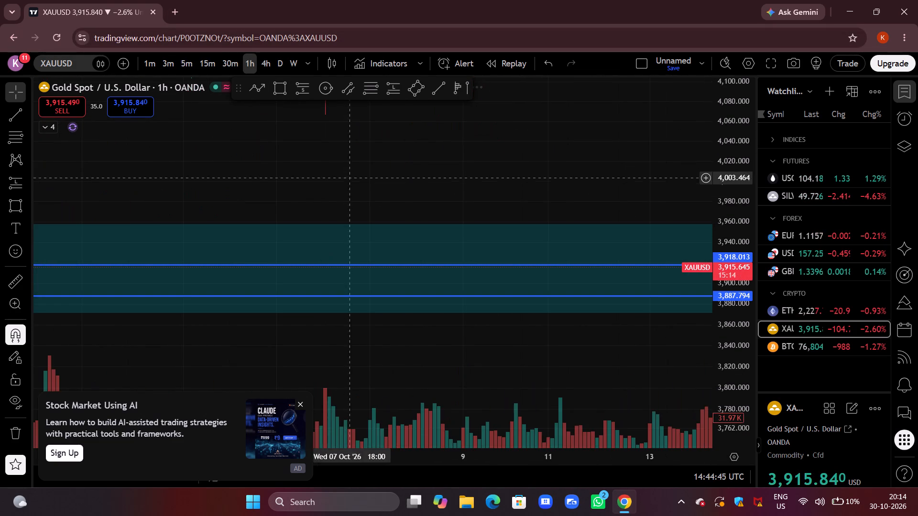
scroll(401, 194, down, 19)
drag(736, 121, 716, 216)
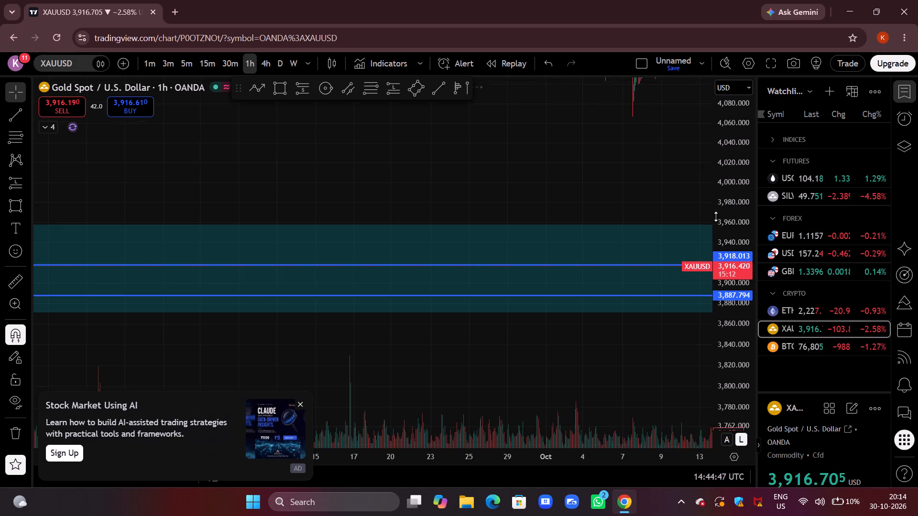
drag(716, 216, 715, 232)
drag(683, 204, 283, 225)
drag(586, 195, 485, 178)
scroll(492, 174, up, 11)
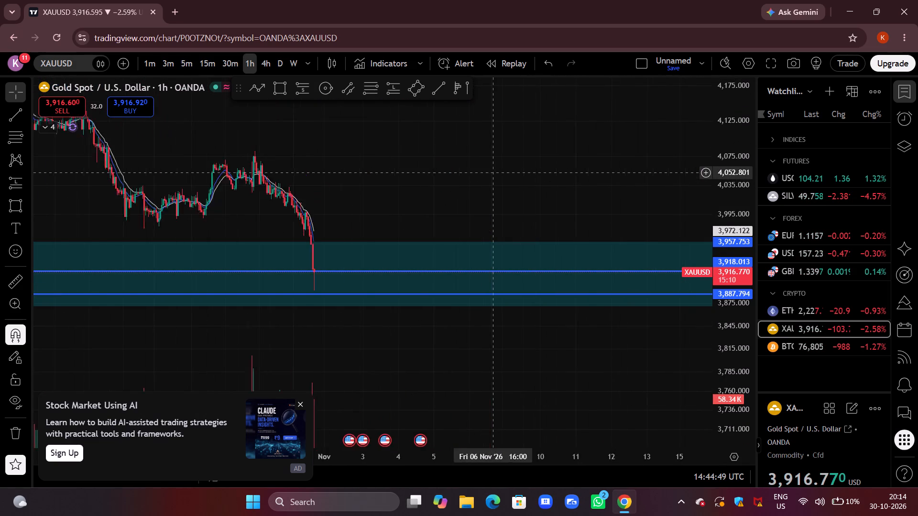
drag(274, 190, 585, 184)
drag(337, 184, 555, 167)
scroll(555, 167, up, 9)
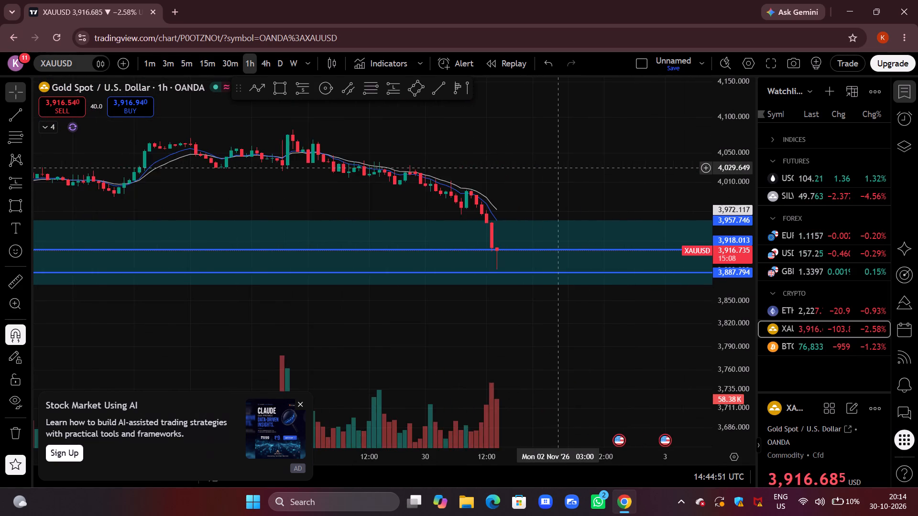
scroll(560, 168, up, 3)
drag(481, 188, 592, 150)
drag(731, 396, 704, 133)
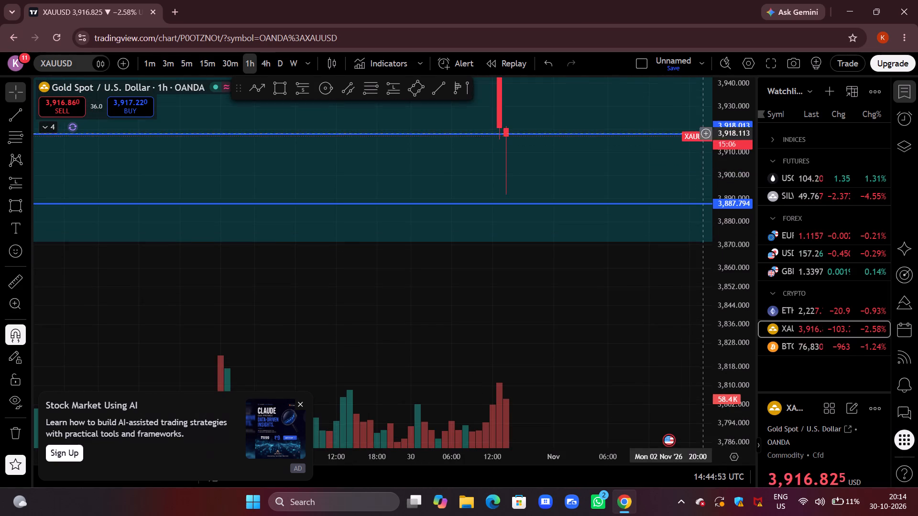
drag(595, 342, 557, 434)
Examine how the latest gold candles react at the two horizontal support lines on the 30-minute and 15-minute timeframes.
click(231, 67)
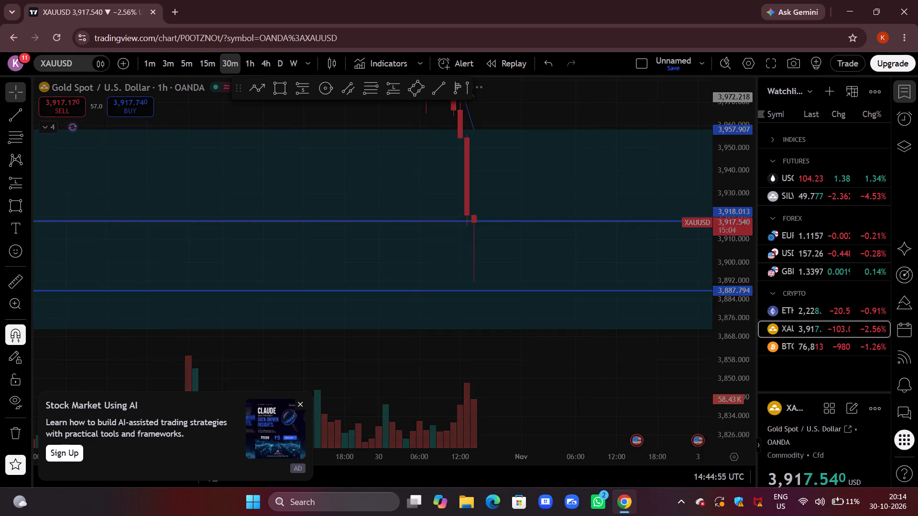
drag(587, 389, 578, 406)
scroll(586, 405, up, 3)
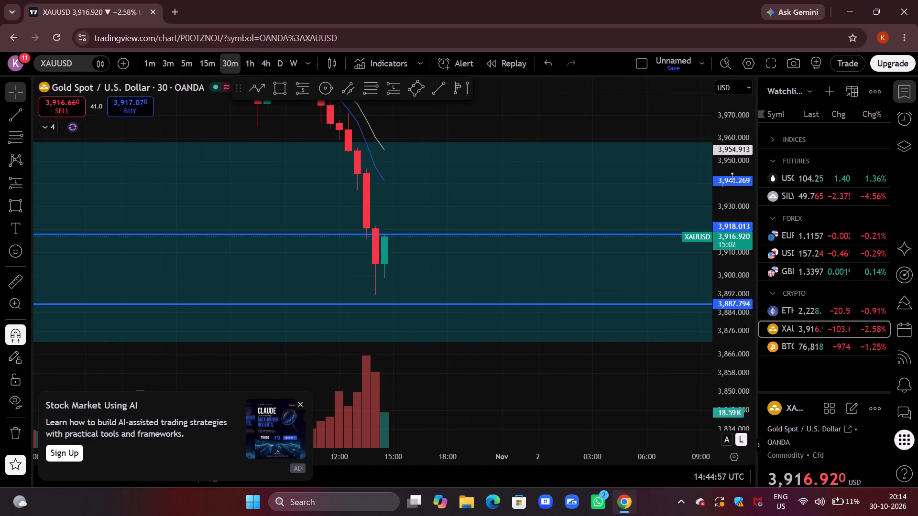
drag(732, 167, 696, 291)
scroll(560, 367, down, 4)
drag(580, 382, 530, 403)
click(203, 59)
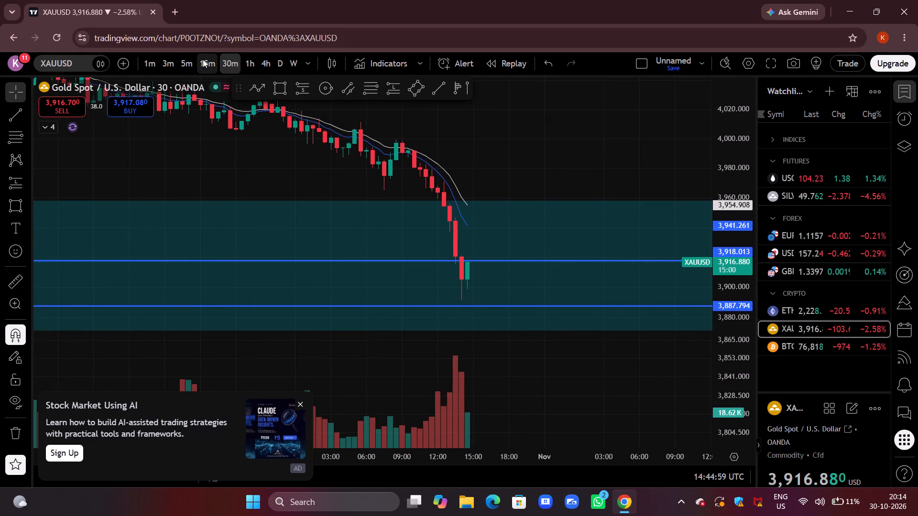
drag(531, 396, 522, 416)
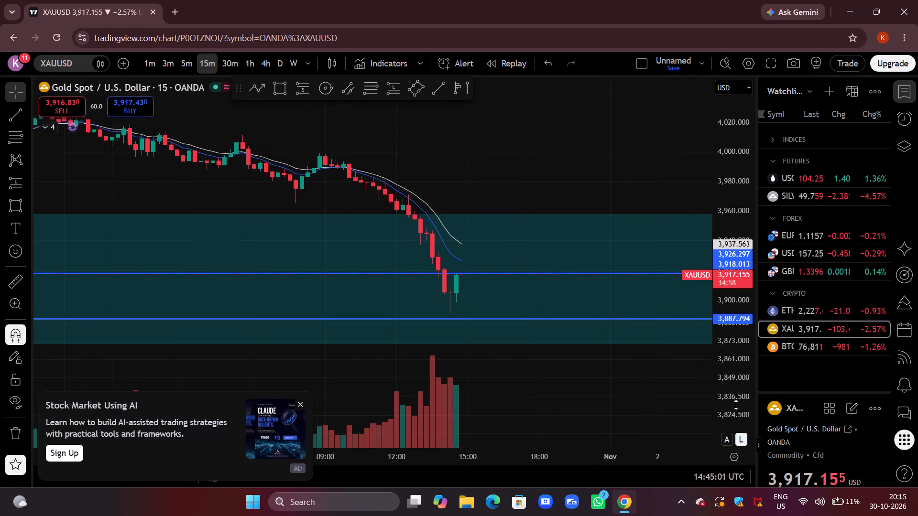
drag(736, 405, 727, 293)
drag(596, 436, 608, 384)
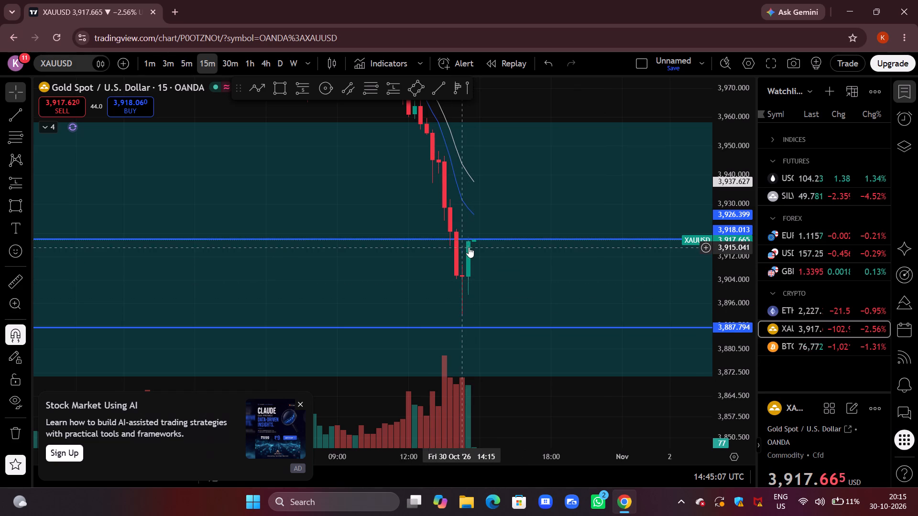
Examine the latest candles against the upper horizontal line at about 3,918 on the 5-minute timeframe.
click(195, 63)
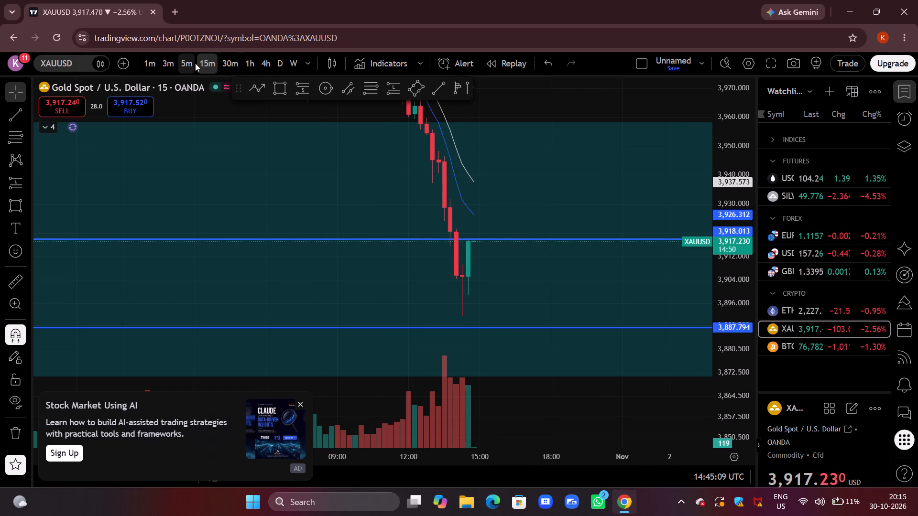
scroll(496, 202, down, 1)
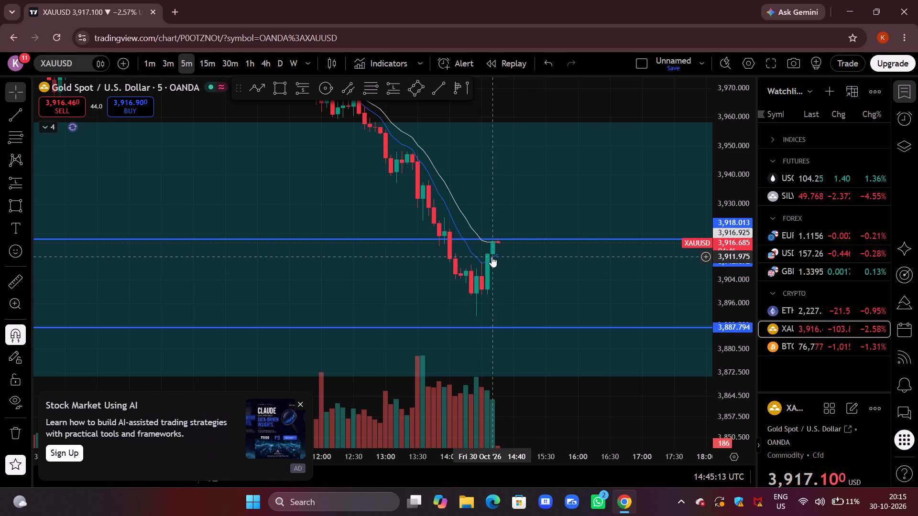
drag(601, 97, 590, 143)
scroll(585, 145, down, 3)
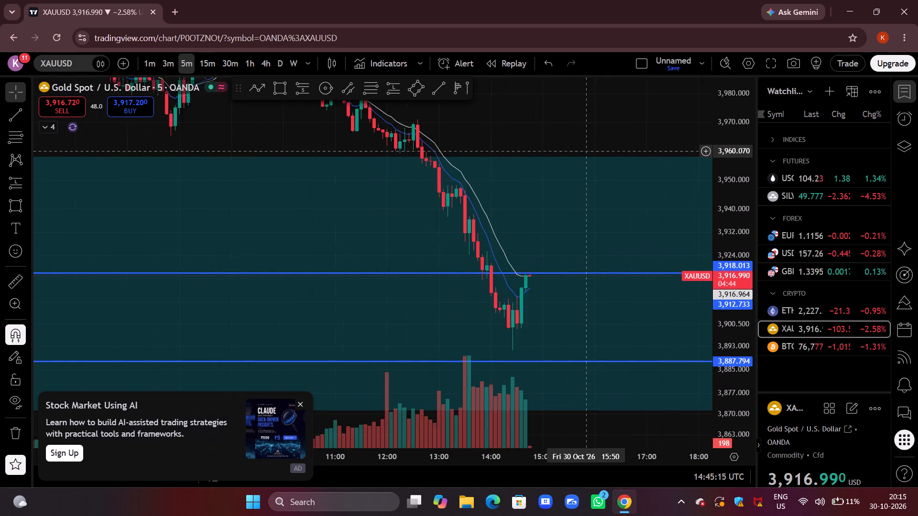
scroll(713, 165, up, 1)
scroll(727, 150, down, 1)
drag(727, 142, 683, 297)
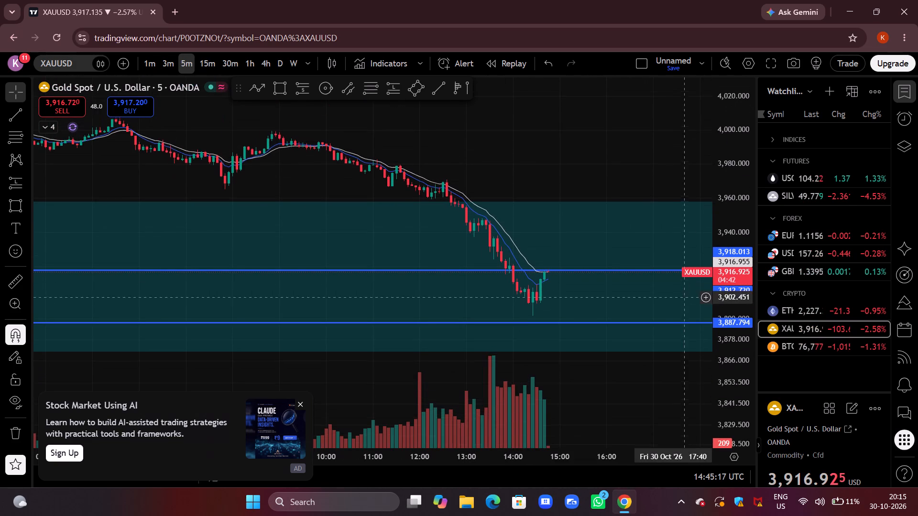
drag(599, 163, 555, 177)
scroll(555, 177, up, 7)
drag(381, 136, 566, 135)
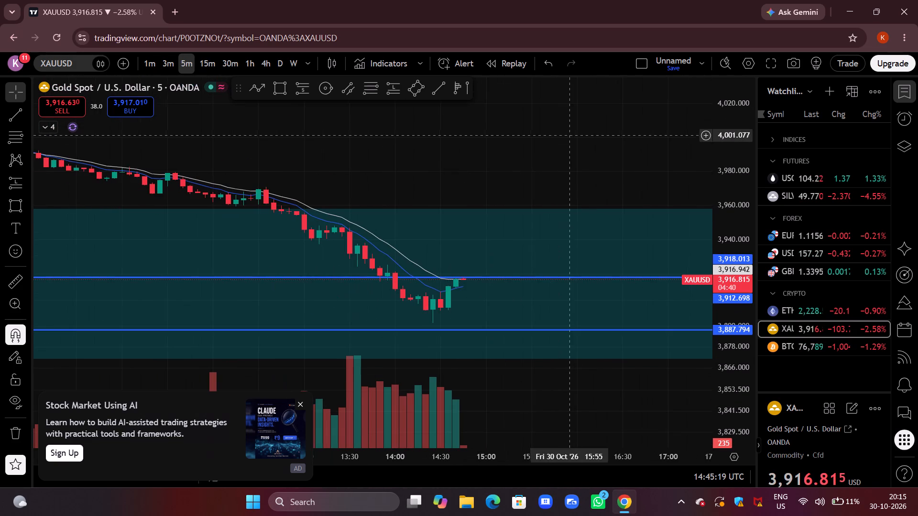
drag(725, 412, 727, 240)
drag(572, 98, 565, 64)
click(571, 115)
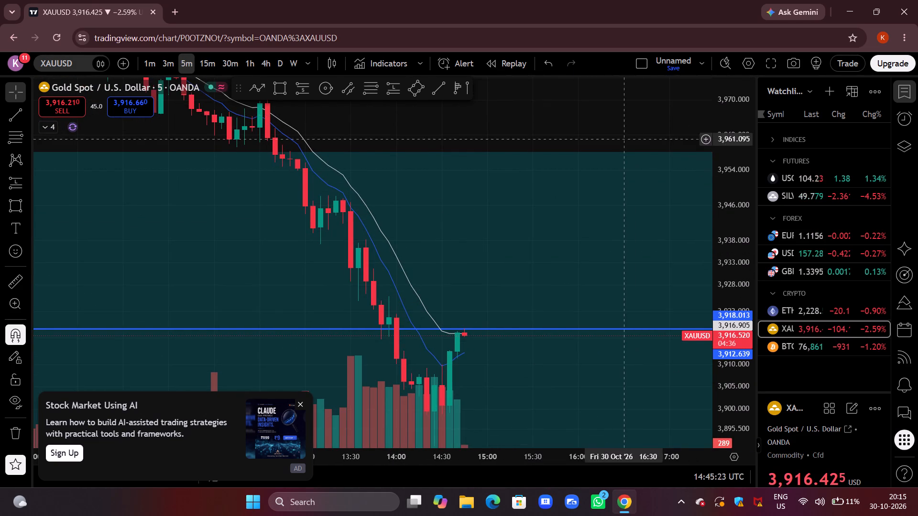
drag(623, 138, 601, 75)
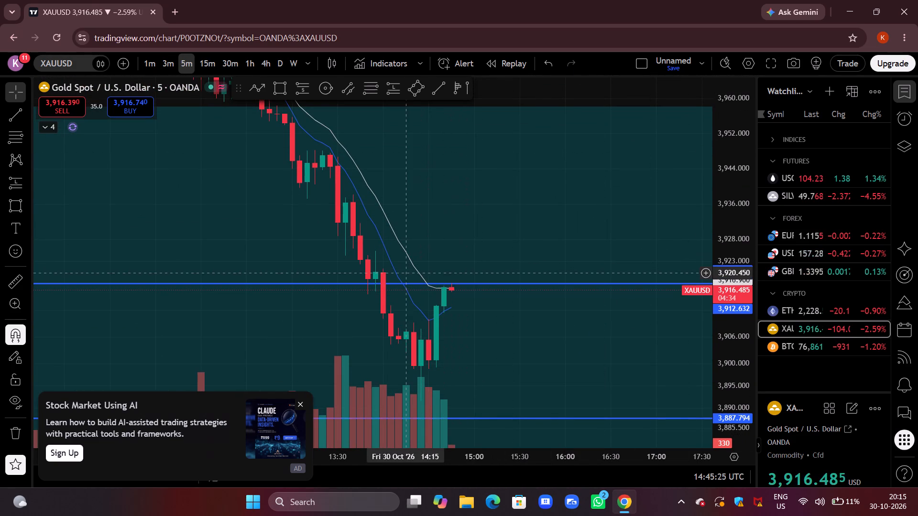
drag(554, 90, 553, 104)
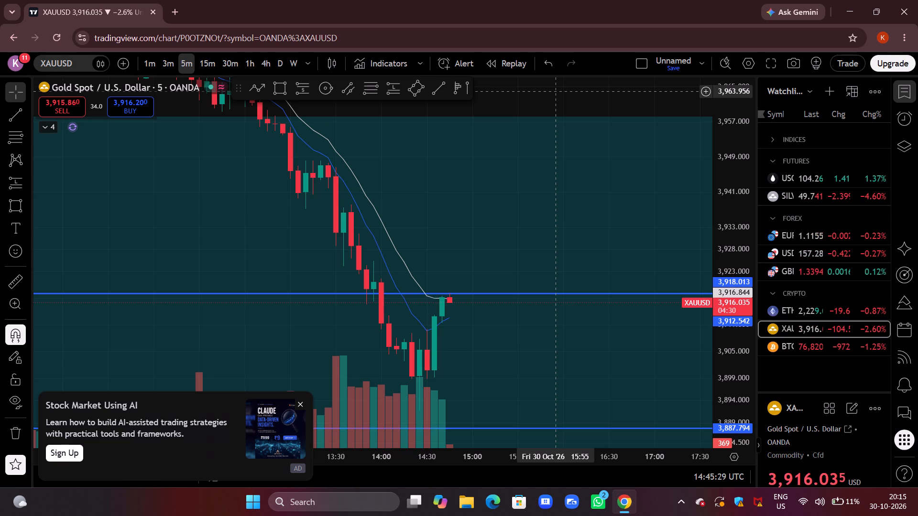
drag(532, 100, 549, 48)
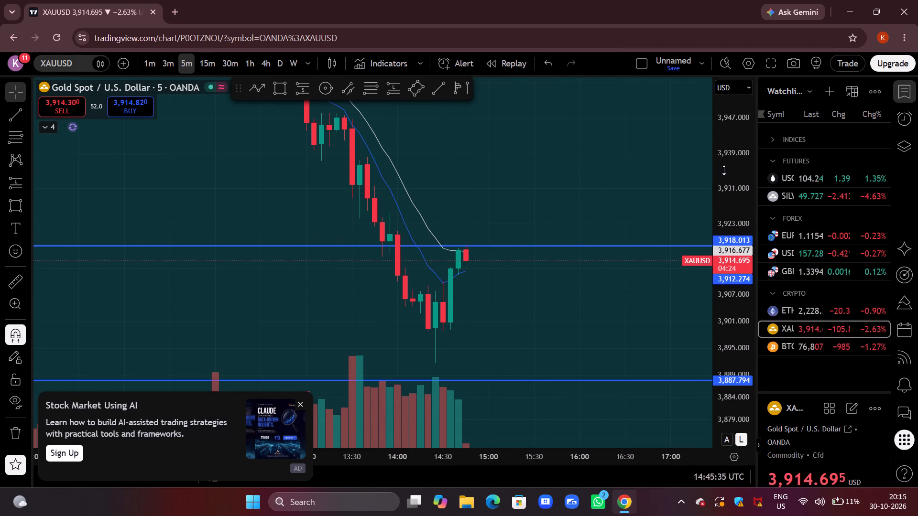
drag(724, 170, 720, 196)
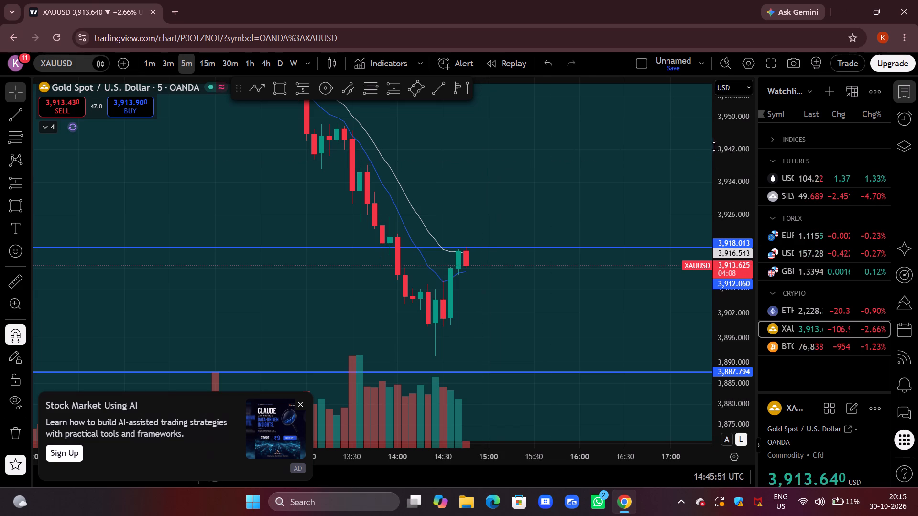
Review the wider decline into the support zone on the 5-minute timeframe, briefly comparing it with the 3-minute timeframe.
drag(724, 139, 717, 313)
drag(529, 135, 510, 210)
scroll(503, 210, down, 7)
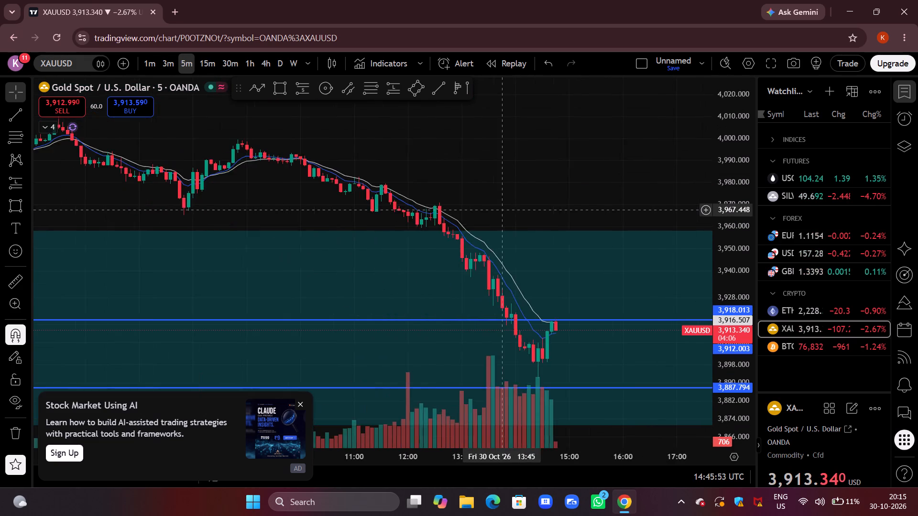
scroll(502, 210, down, 5)
drag(609, 186, 562, 198)
drag(737, 377, 743, 309)
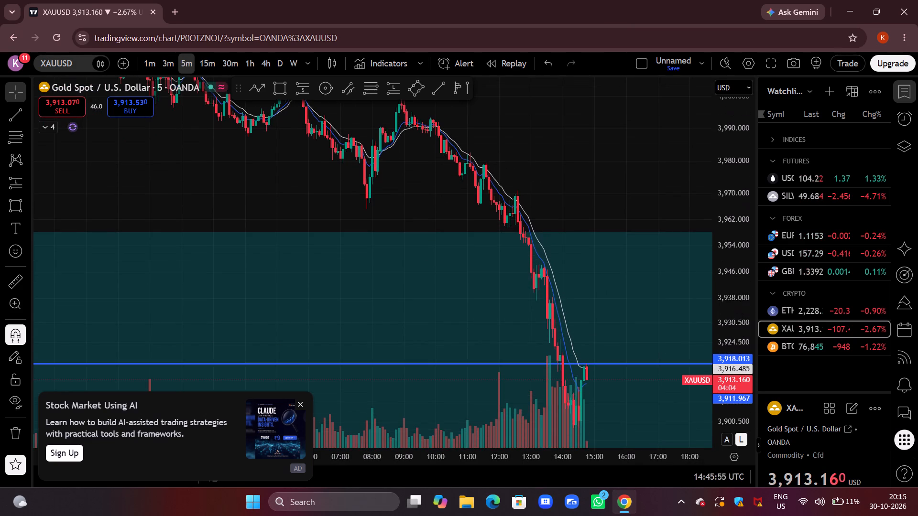
drag(589, 186, 557, 92)
scroll(557, 94, up, 3)
drag(552, 119, 545, 128)
drag(568, 123, 554, 145)
drag(523, 154, 528, 107)
drag(729, 139, 720, 179)
drag(664, 149, 609, 142)
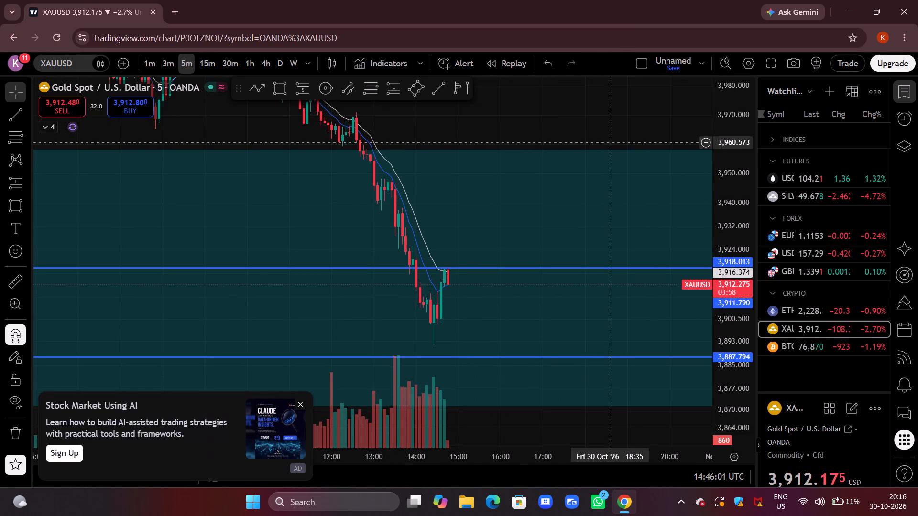
scroll(609, 142, up, 2)
drag(524, 125, 578, 108)
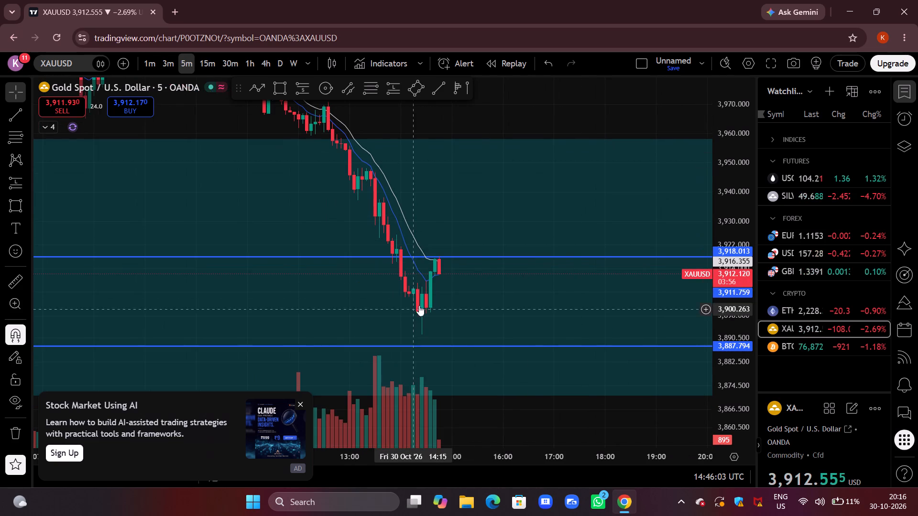
drag(488, 376, 490, 386)
click(572, 430)
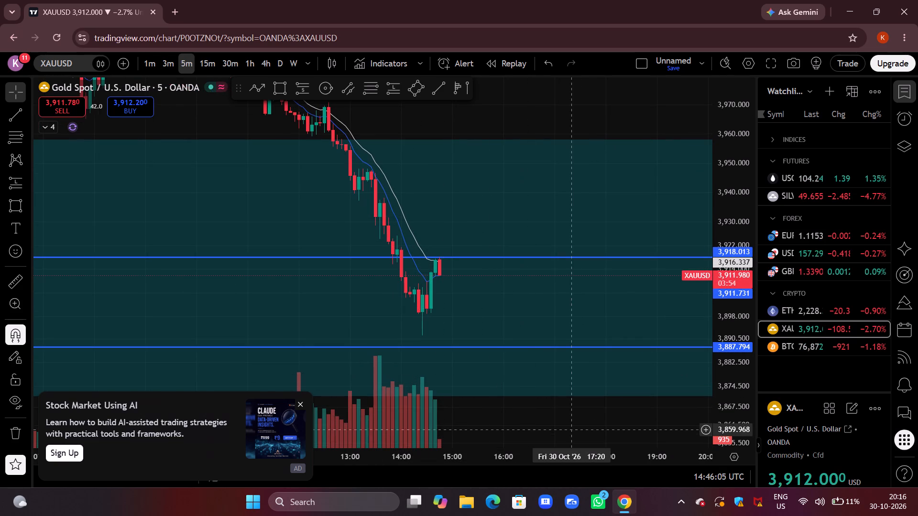
drag(572, 422, 579, 362)
scroll(582, 360, up, 3)
drag(523, 411, 603, 385)
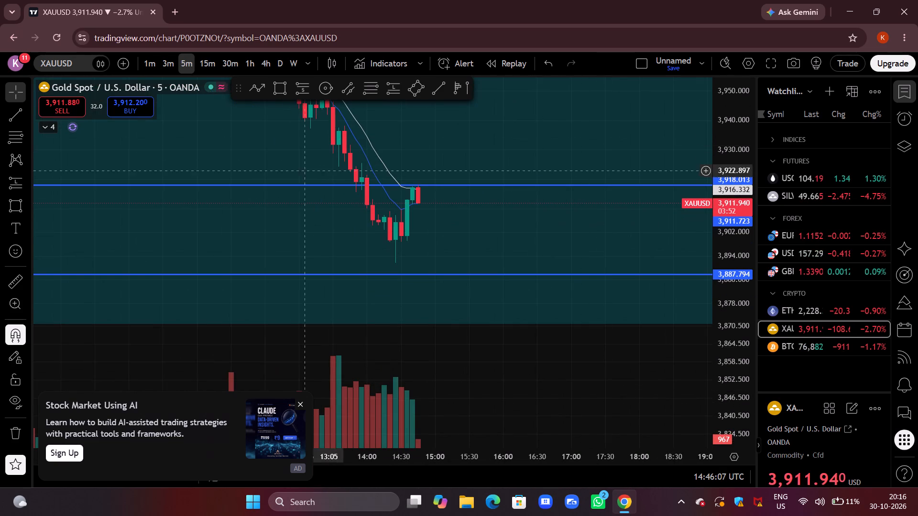
click(172, 65)
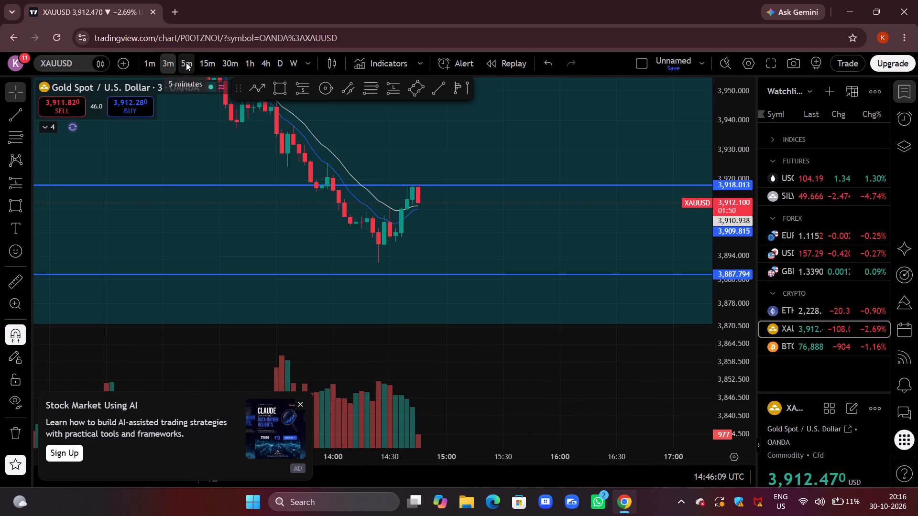
click(186, 63)
drag(537, 393, 525, 399)
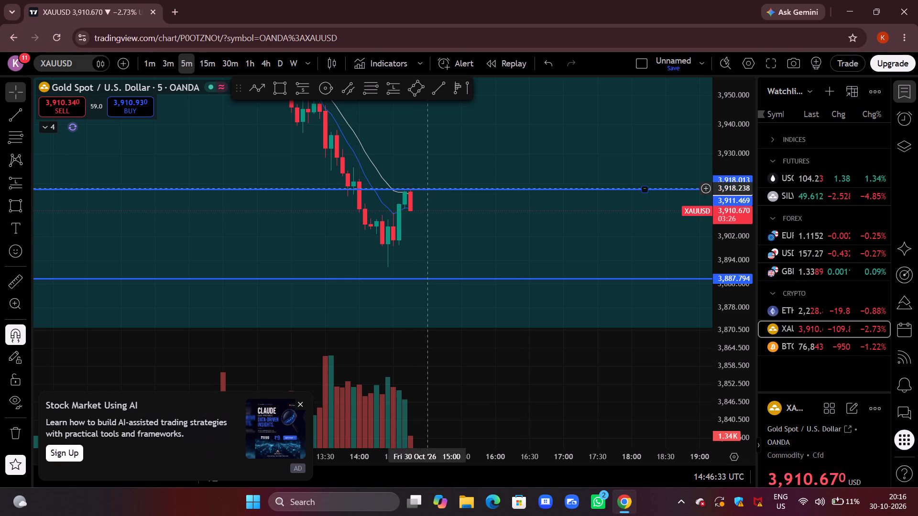
Examine the bounce between the two horizontal support lines on the 1-minute timeframe.
click(145, 64)
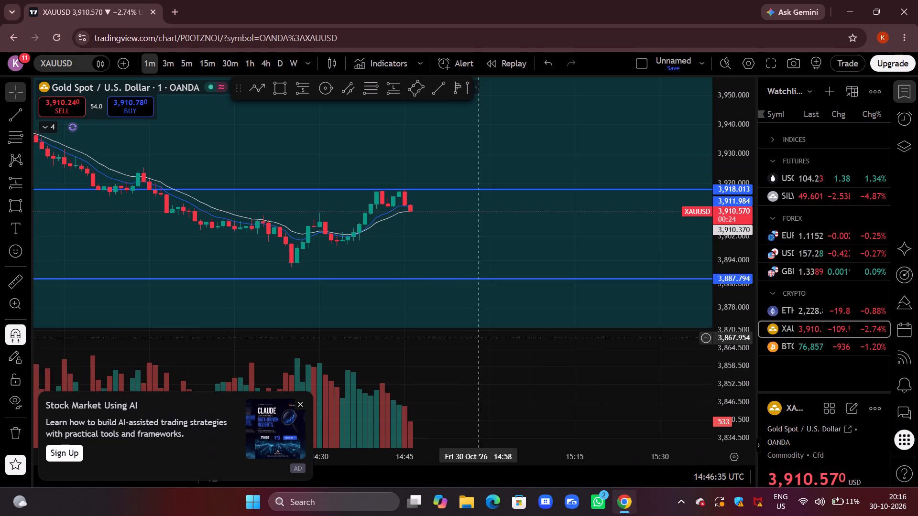
drag(501, 370, 484, 375)
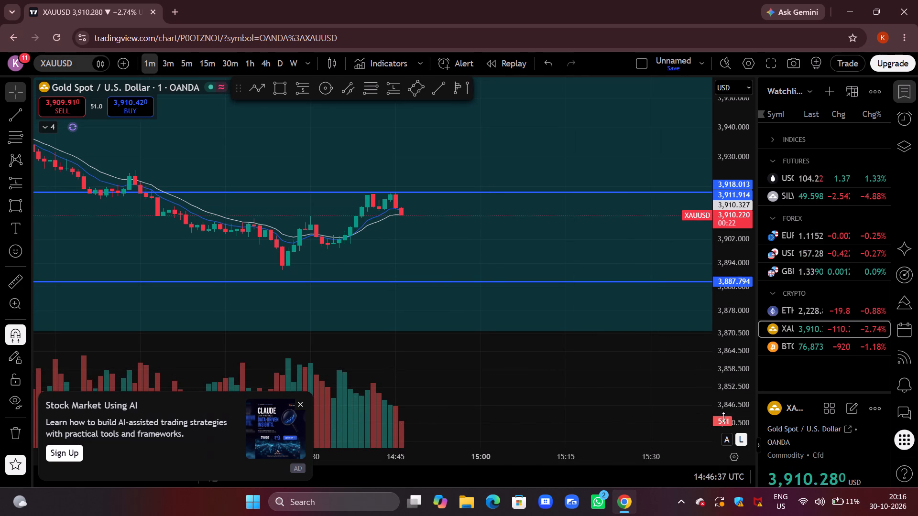
drag(744, 418, 745, 316)
drag(614, 398, 623, 427)
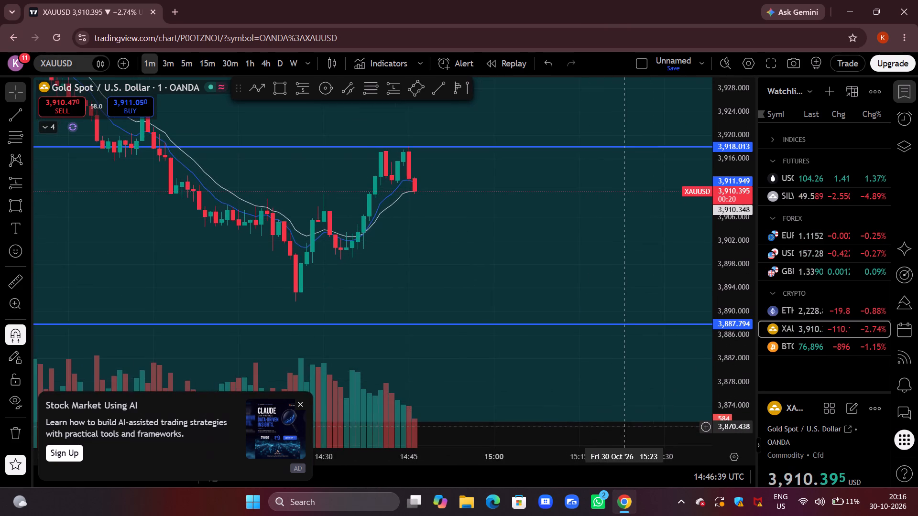
scroll(621, 422, down, 4)
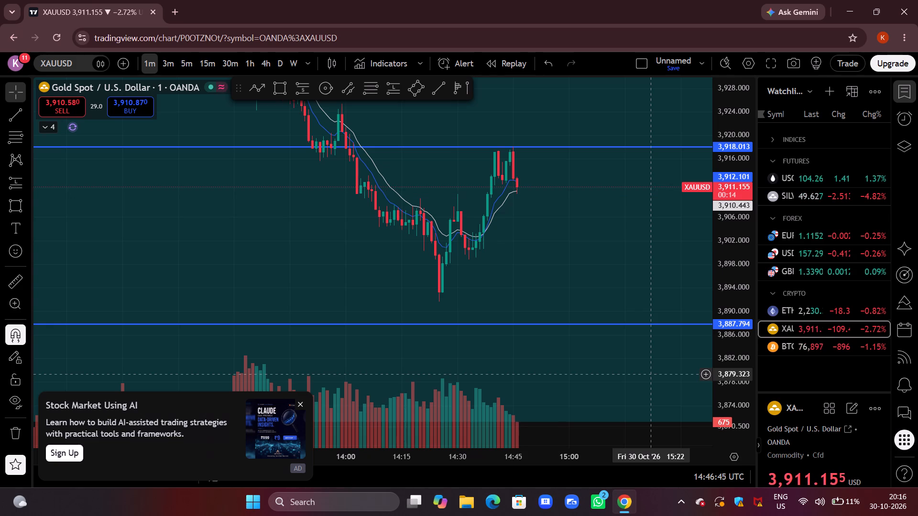
drag(728, 200, 700, 289)
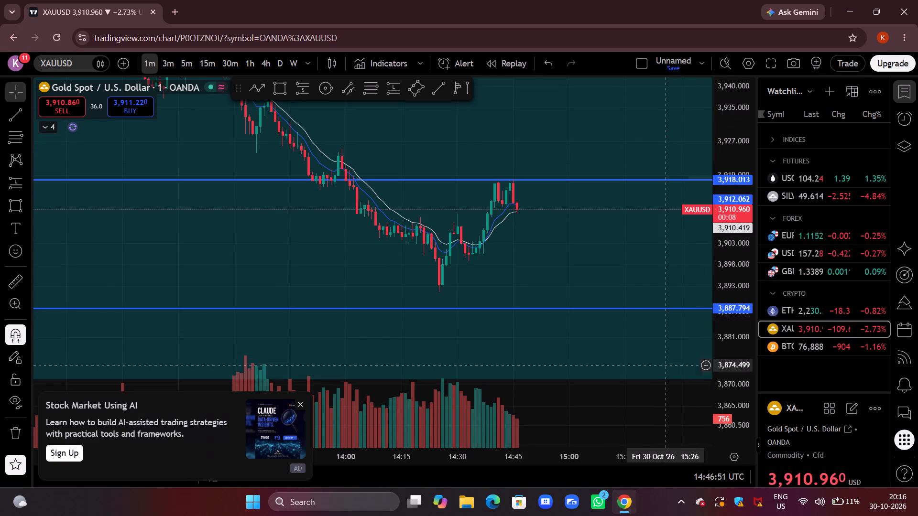
drag(648, 414, 613, 404)
scroll(613, 404, down, 2)
drag(604, 410, 594, 429)
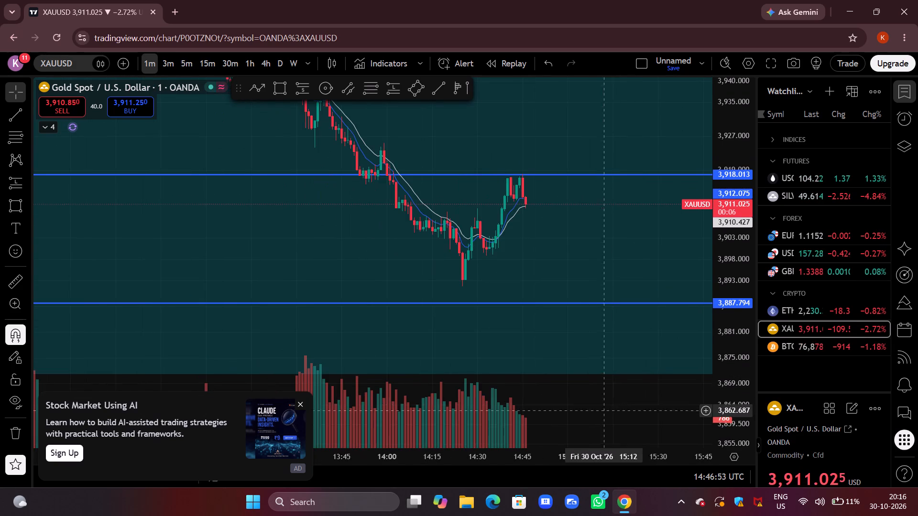
drag(594, 429, 593, 430)
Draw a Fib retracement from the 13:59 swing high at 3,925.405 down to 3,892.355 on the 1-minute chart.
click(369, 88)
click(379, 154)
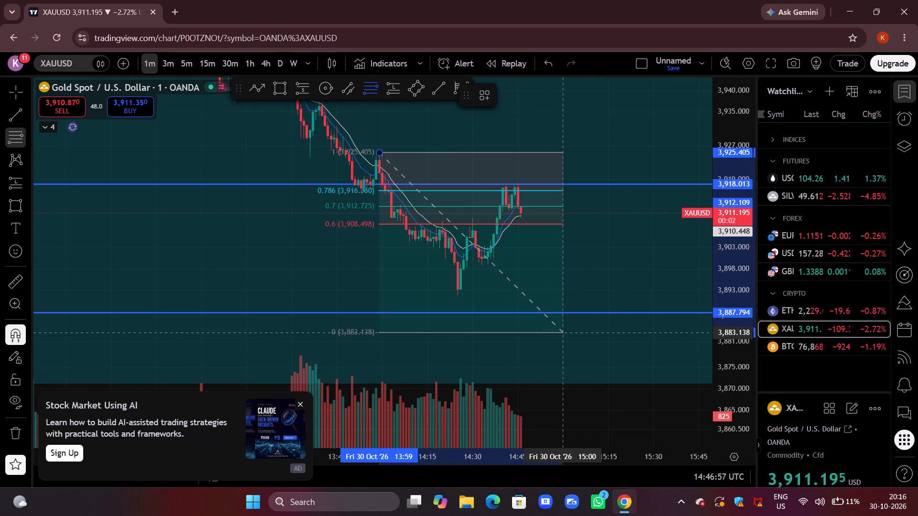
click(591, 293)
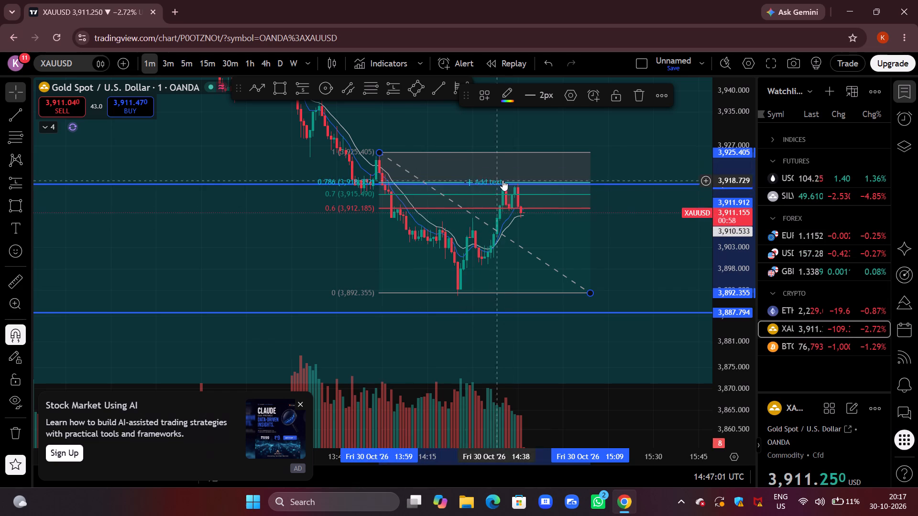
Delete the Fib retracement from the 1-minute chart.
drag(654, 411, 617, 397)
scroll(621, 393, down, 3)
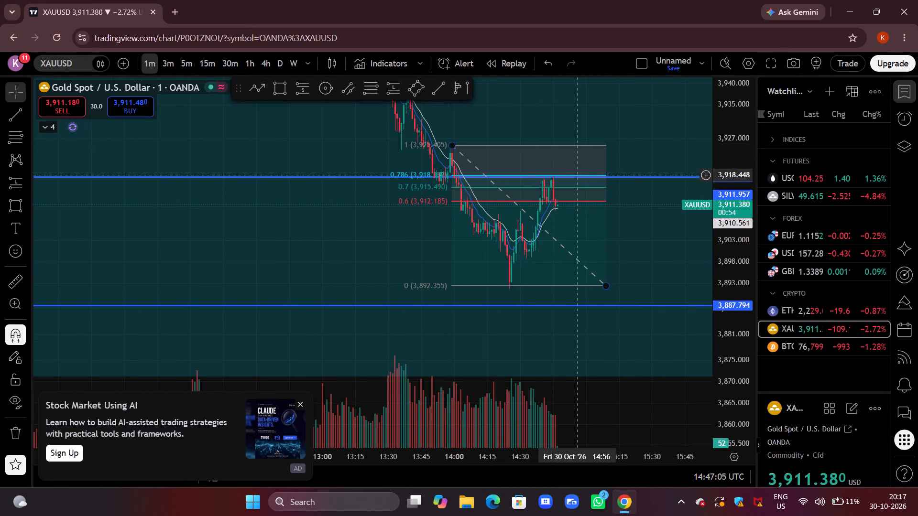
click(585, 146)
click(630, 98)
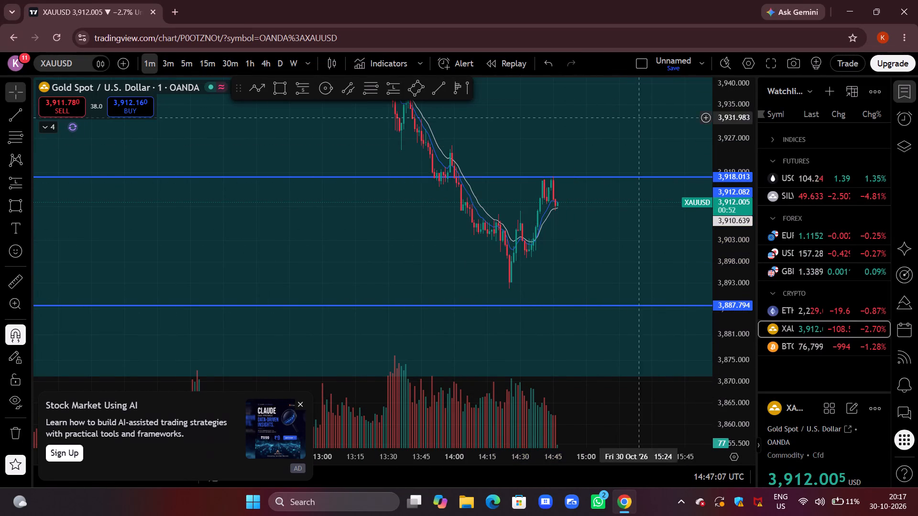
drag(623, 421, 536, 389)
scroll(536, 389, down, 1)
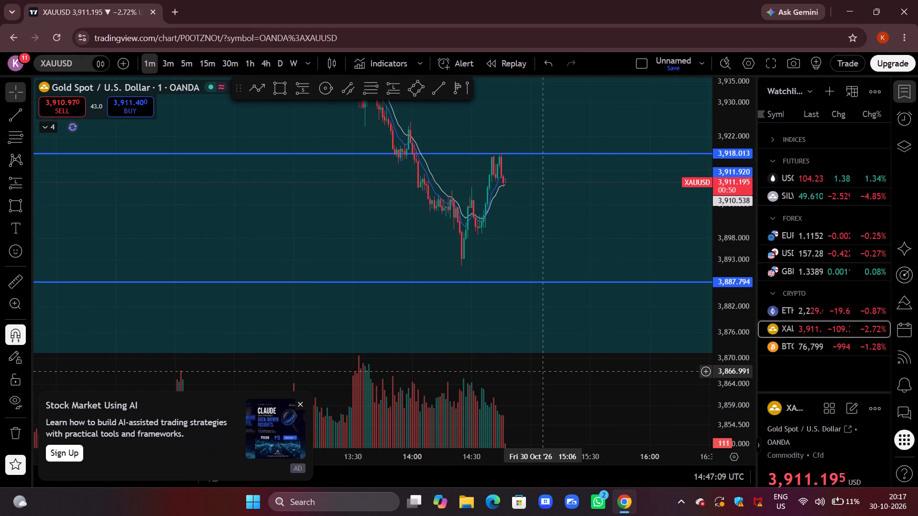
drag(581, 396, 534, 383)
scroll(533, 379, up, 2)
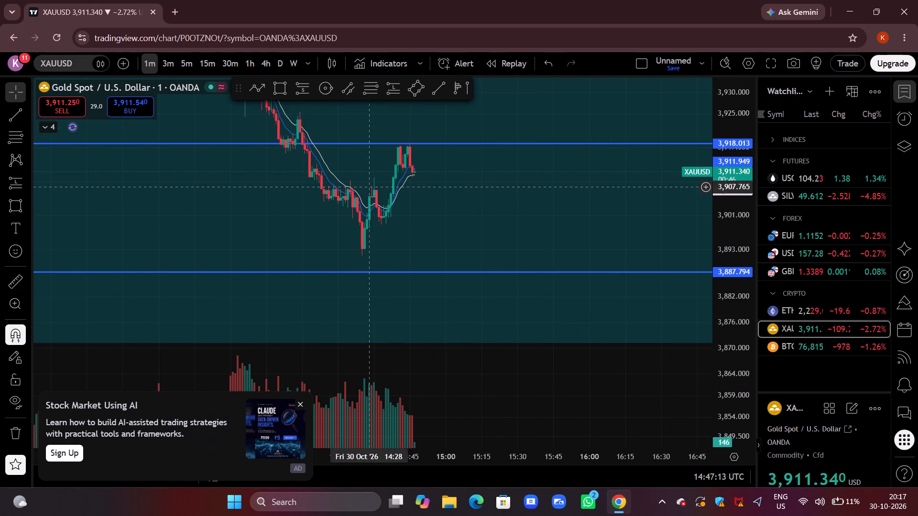
Draw a thin rectangle between about 3,910.0 and 3,907.7 on the 1-minute chart, running from about 14:10 to 14:49.
click(279, 93)
click(327, 185)
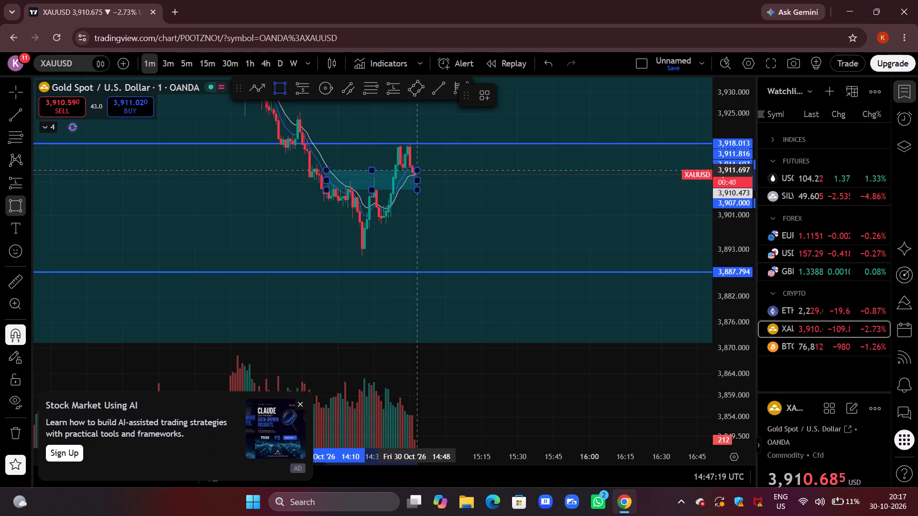
click(426, 180)
click(517, 396)
drag(517, 395, 504, 362)
drag(355, 163, 348, 161)
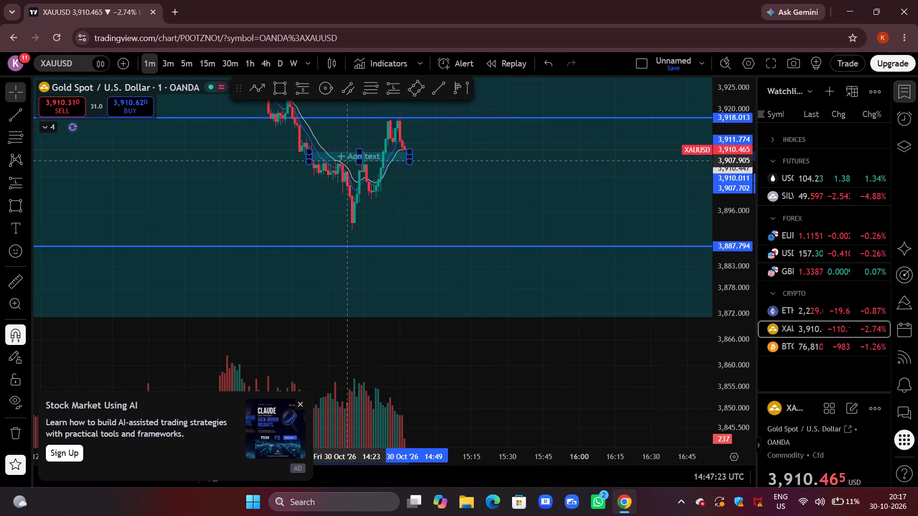
drag(348, 161, 350, 161)
click(525, 436)
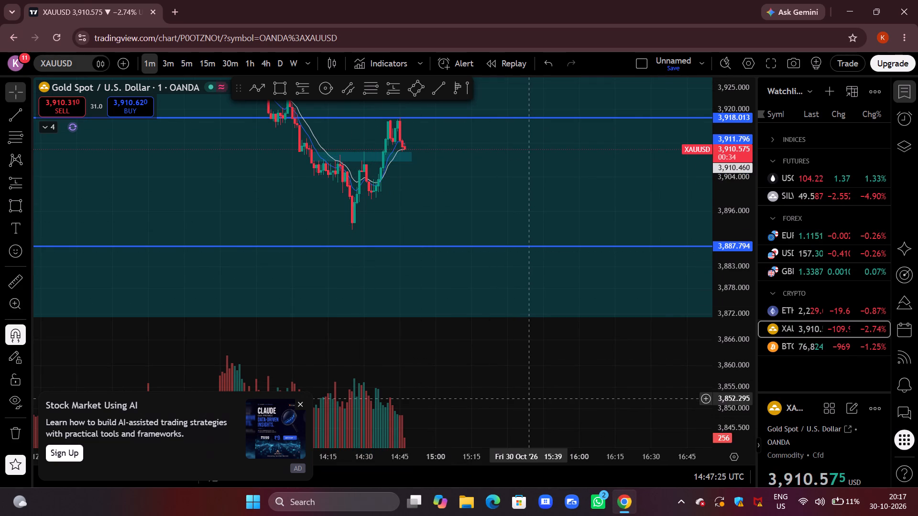
Examine the decline and bounce around the two horizontal lines and the small rectangle on the 5-minute timeframe.
drag(530, 396, 500, 398)
click(185, 63)
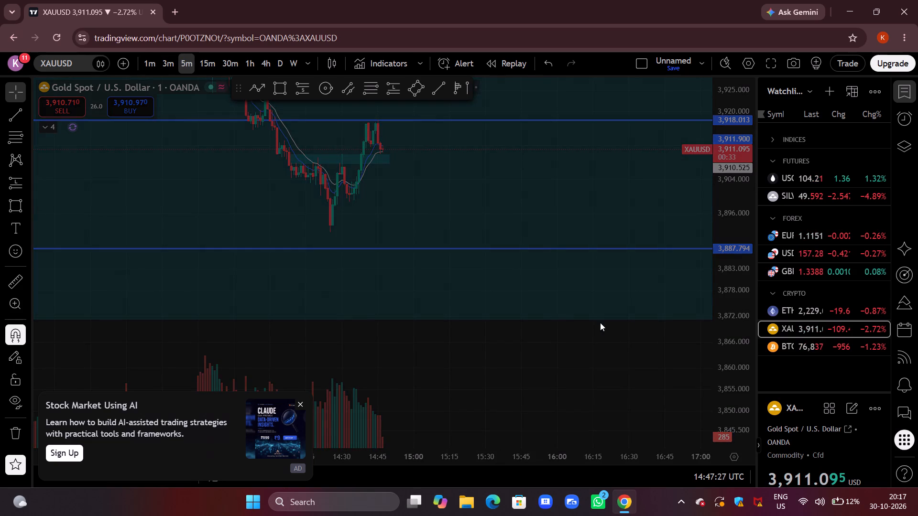
drag(725, 231, 692, 343)
drag(605, 385, 513, 387)
scroll(513, 387, up, 3)
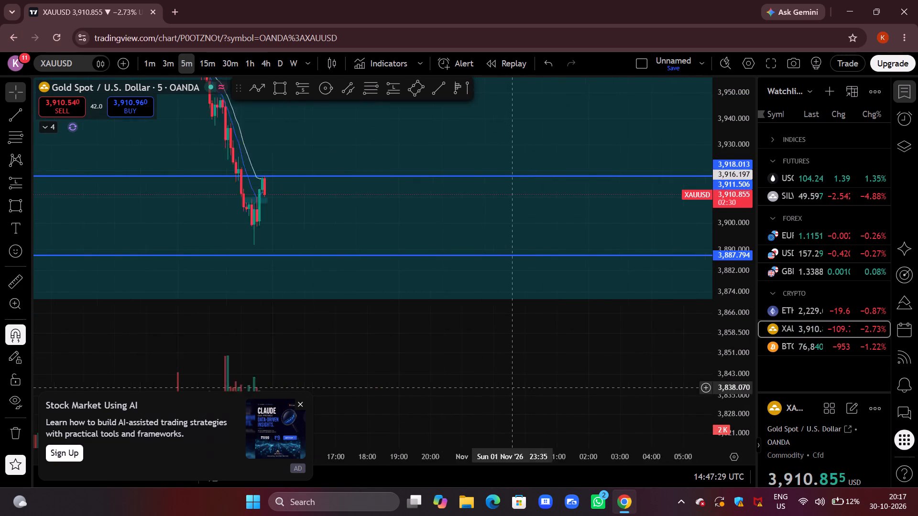
scroll(514, 388, up, 2)
drag(360, 386, 590, 376)
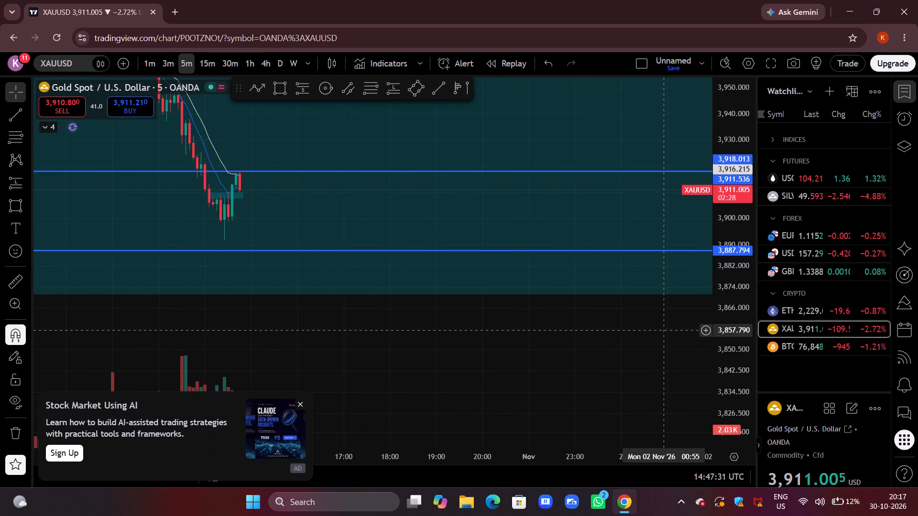
drag(742, 302, 716, 372)
scroll(368, 378, down, 11)
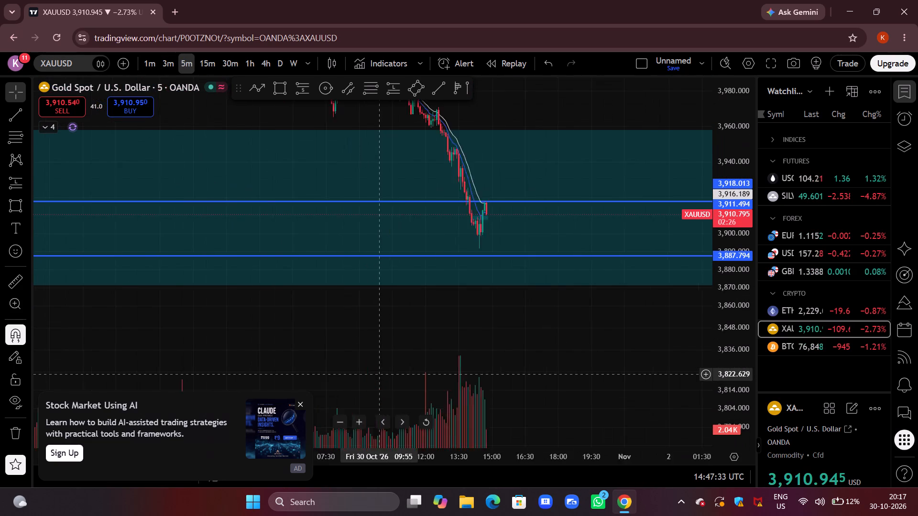
drag(545, 363, 474, 374)
scroll(479, 374, up, 12)
drag(293, 345, 533, 340)
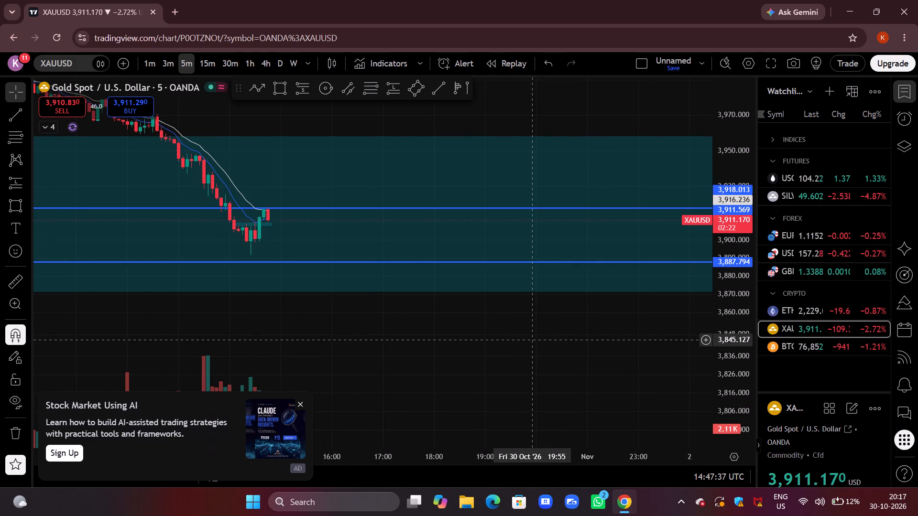
Open the BTCUSD chart on the 4-hour timeframe and remove its 19 drawings.
click(810, 349)
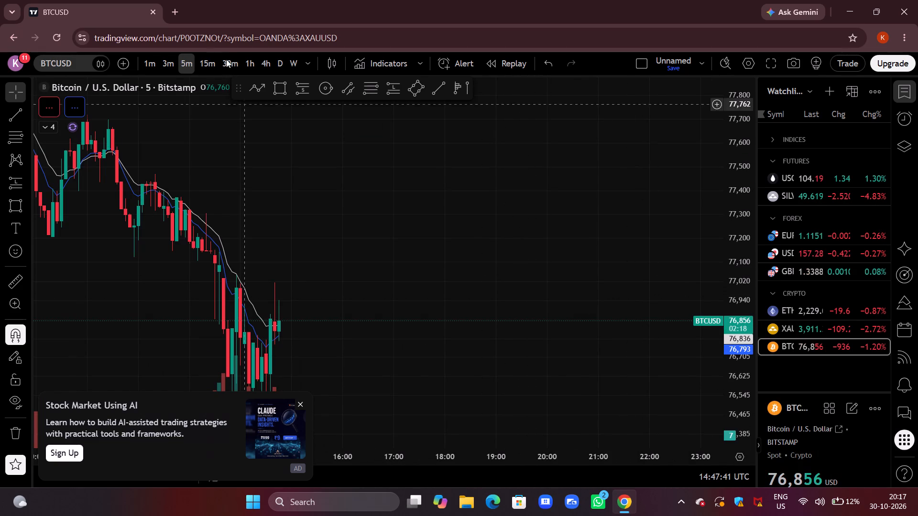
click(272, 62)
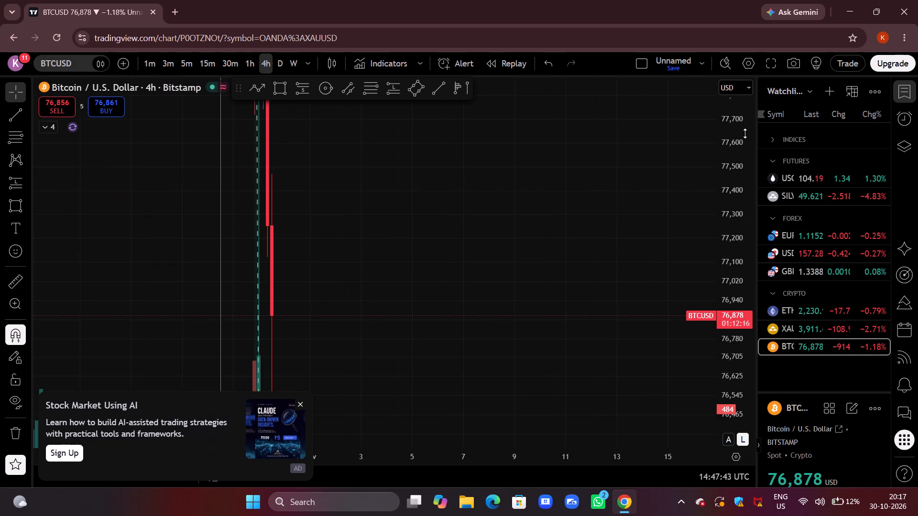
drag(745, 132, 682, 430)
drag(732, 136, 657, 379)
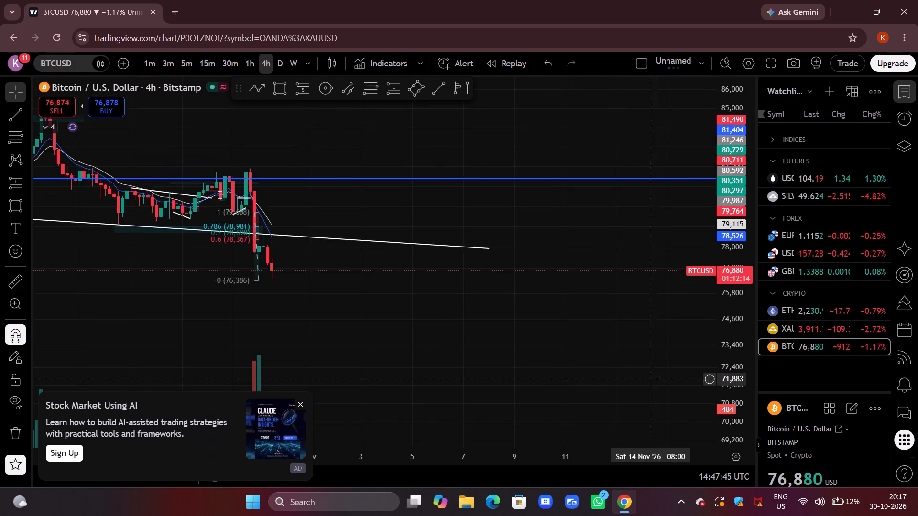
scroll(422, 336, down, 7)
click(16, 434)
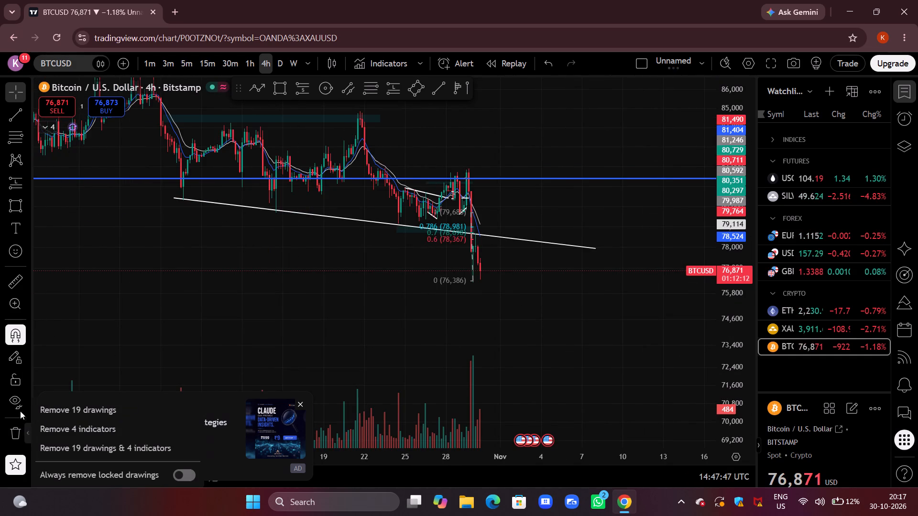
click(58, 407)
Draw a descending parallel channel over the BTCUSD decline, its lower line from 82,873 to 76,462 and its upper line across the swing highs.
scroll(199, 348, down, 6)
scroll(252, 332, down, 1)
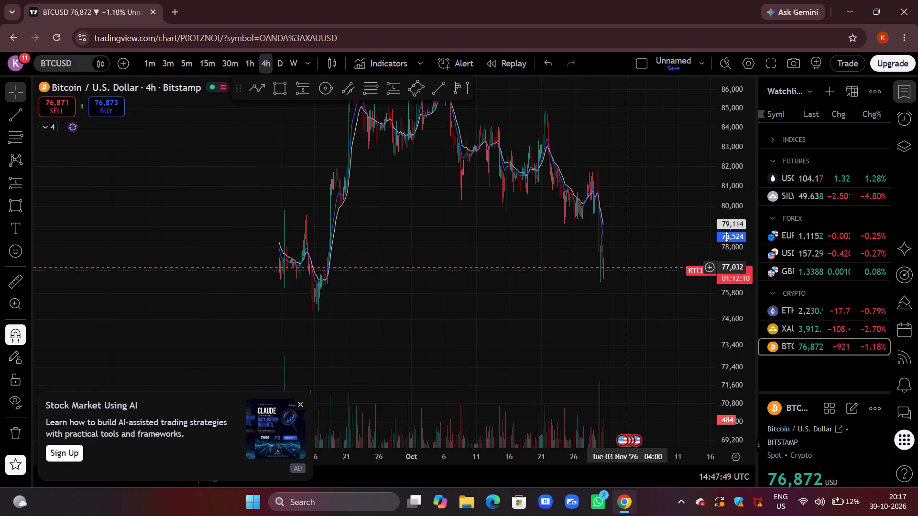
drag(732, 171, 730, 344)
drag(656, 328, 614, 328)
scroll(614, 328, up, 3)
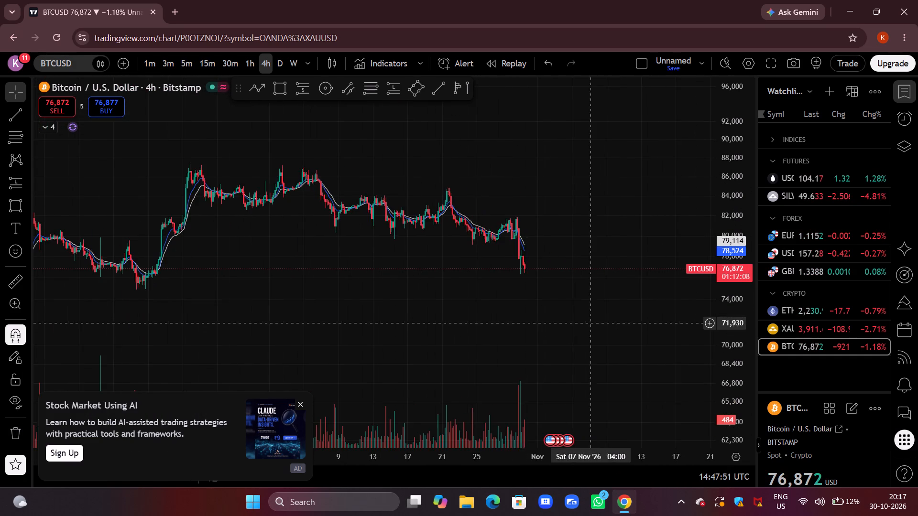
drag(524, 315, 612, 312)
scroll(612, 312, up, 1)
drag(735, 376, 742, 182)
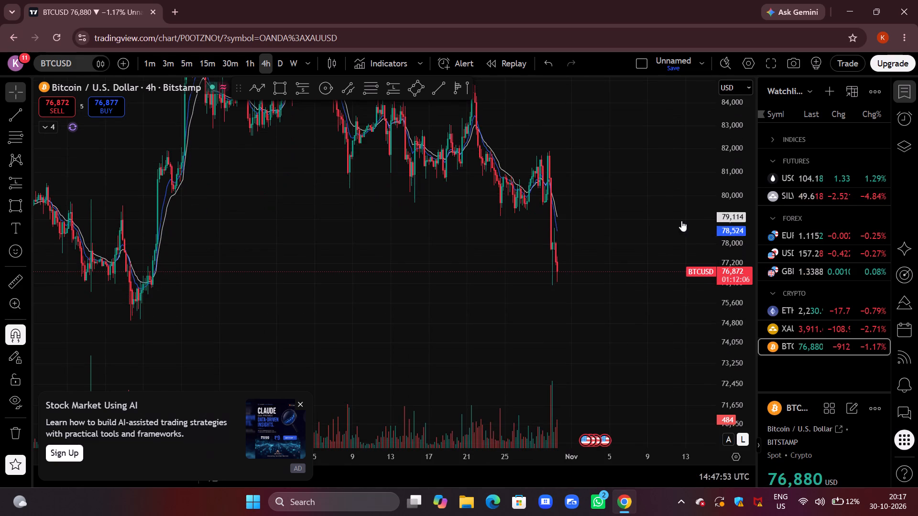
drag(643, 264, 628, 337)
scroll(628, 337, up, 3)
drag(563, 259, 656, 248)
click(352, 97)
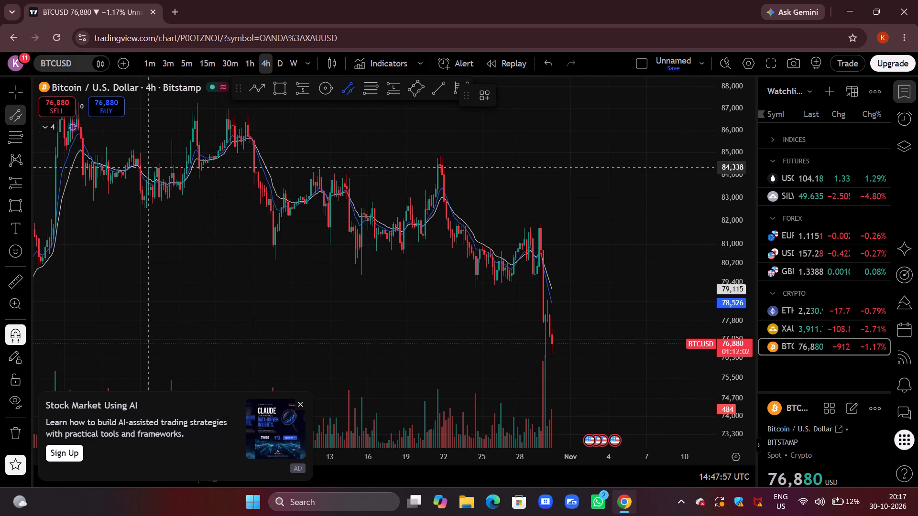
click(93, 195)
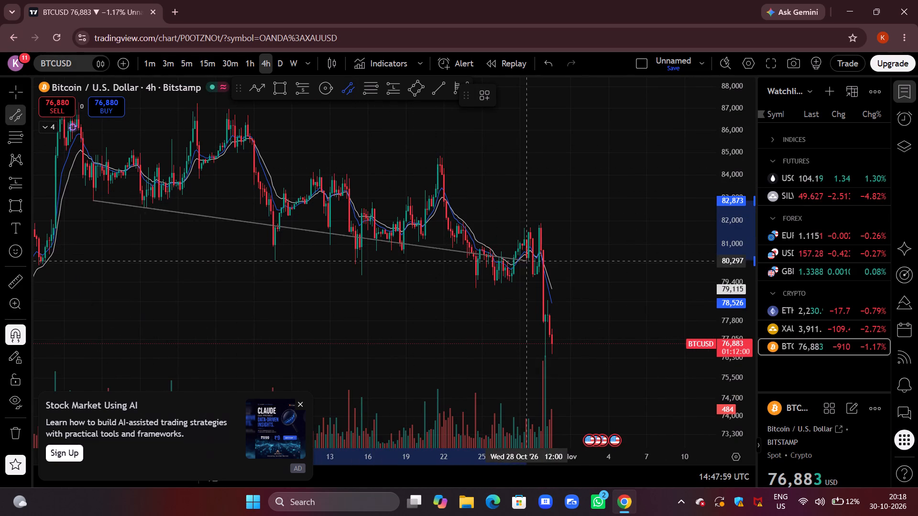
click(557, 354)
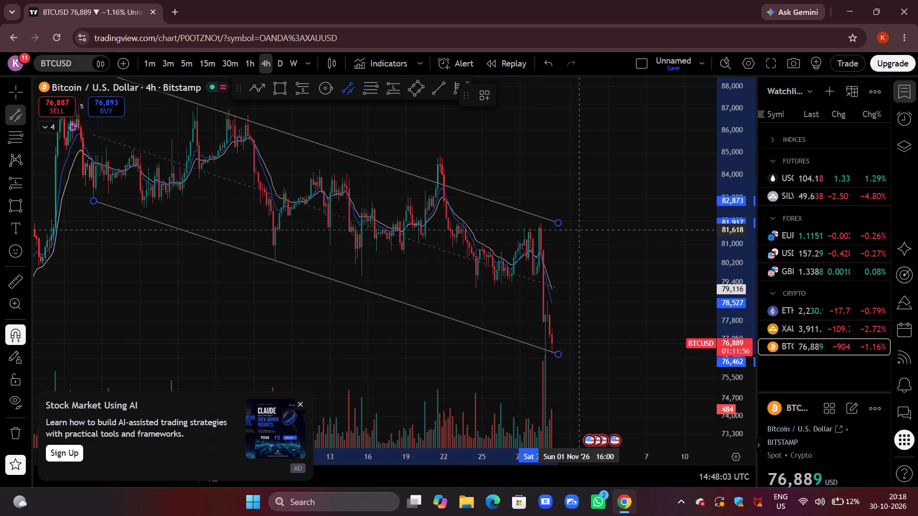
click(586, 225)
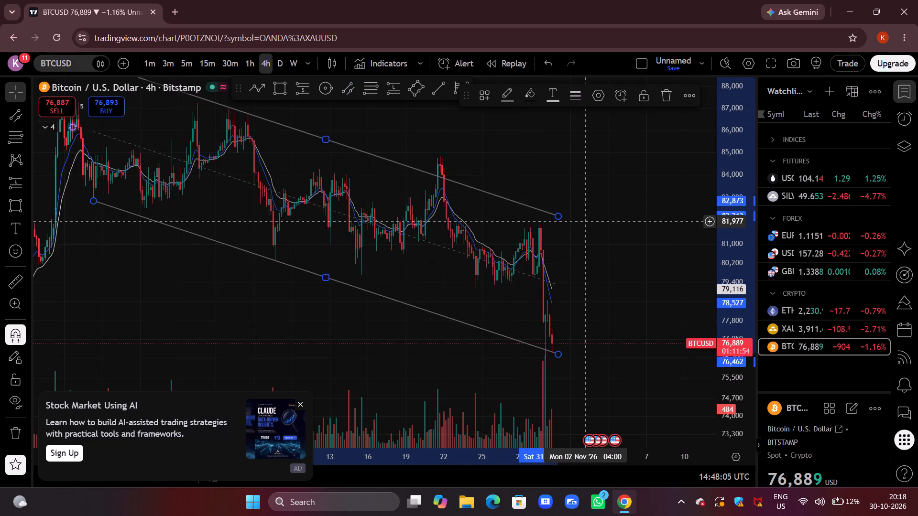
click(590, 200)
Add a horizontal line at 75,513 near the September swing lows on the 4-hour BTCUSD chart.
drag(599, 187, 626, 212)
scroll(623, 213, down, 5)
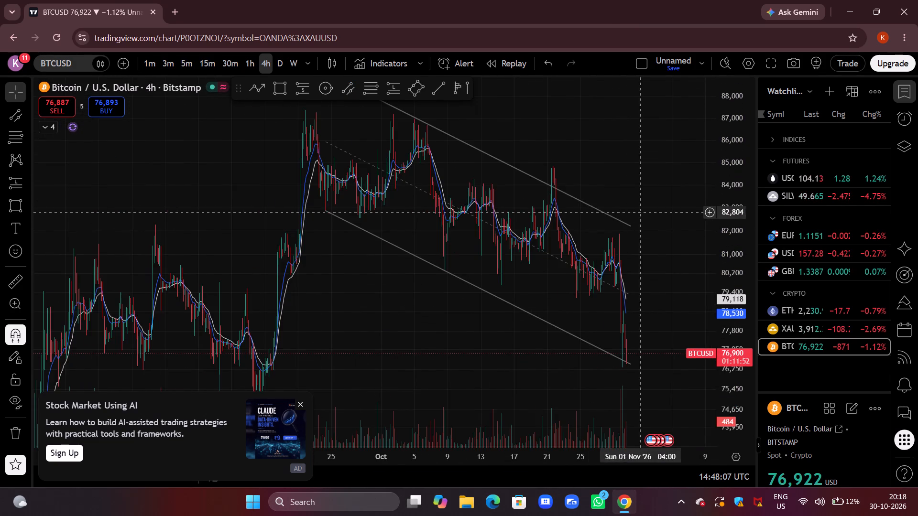
drag(718, 170, 732, 261)
drag(707, 267, 601, 142)
drag(372, 309, 593, 309)
scroll(515, 295, down, 6)
drag(614, 269, 444, 261)
scroll(457, 258, up, 5)
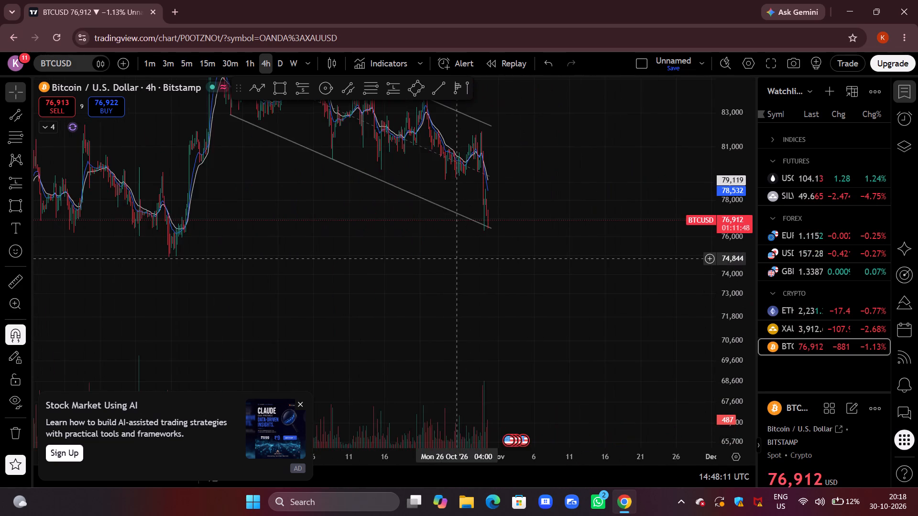
scroll(457, 258, up, 1)
drag(362, 280, 591, 268)
drag(345, 239, 360, 239)
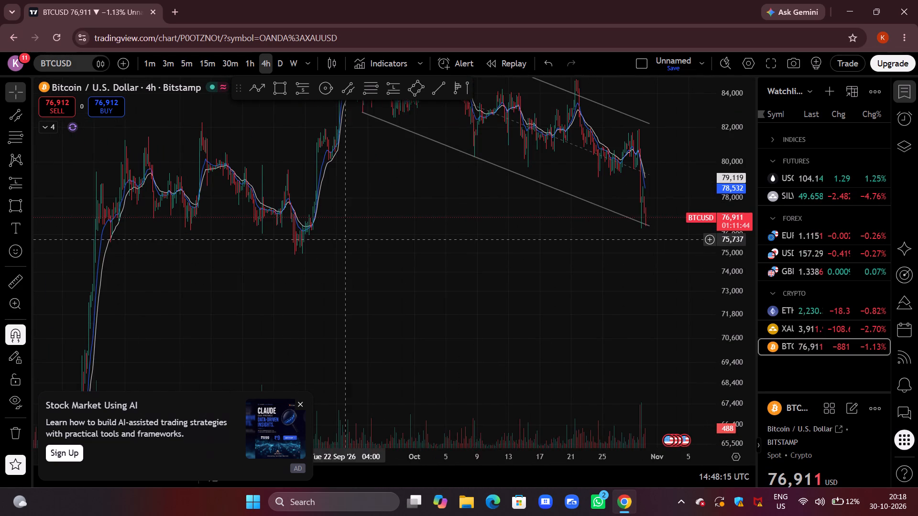
drag(360, 239, 478, 239)
scroll(478, 239, up, 4)
drag(240, 287, 472, 272)
scroll(472, 272, up, 4)
drag(323, 288, 591, 288)
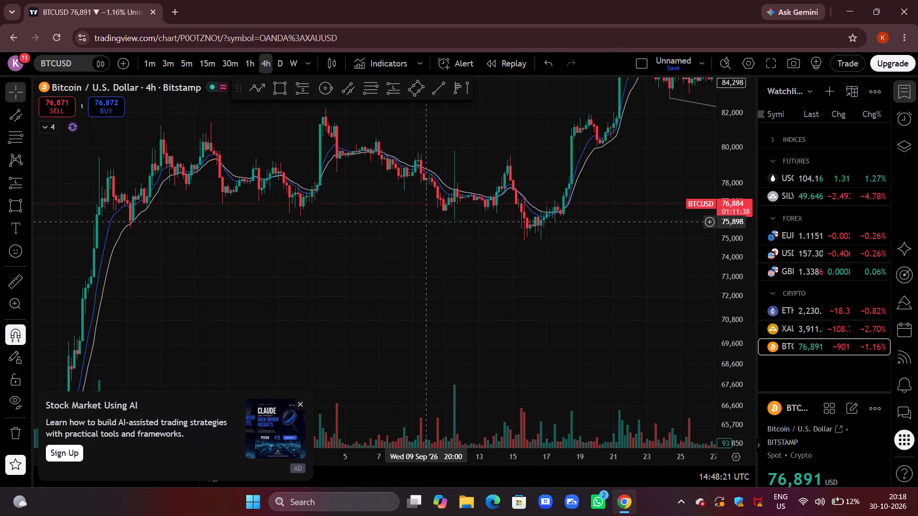
key(alt+h)
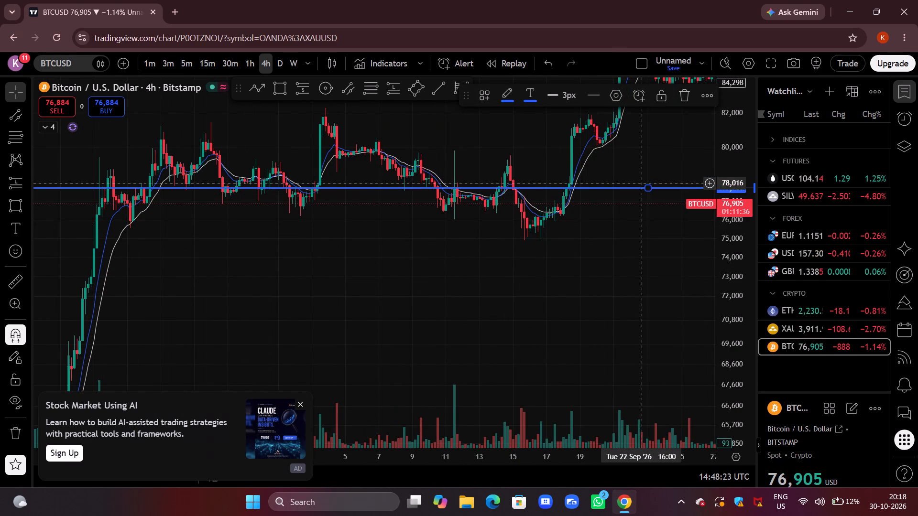
drag(633, 187, 625, 229)
click(602, 270)
drag(601, 273, 456, 282)
scroll(456, 282, up, 5)
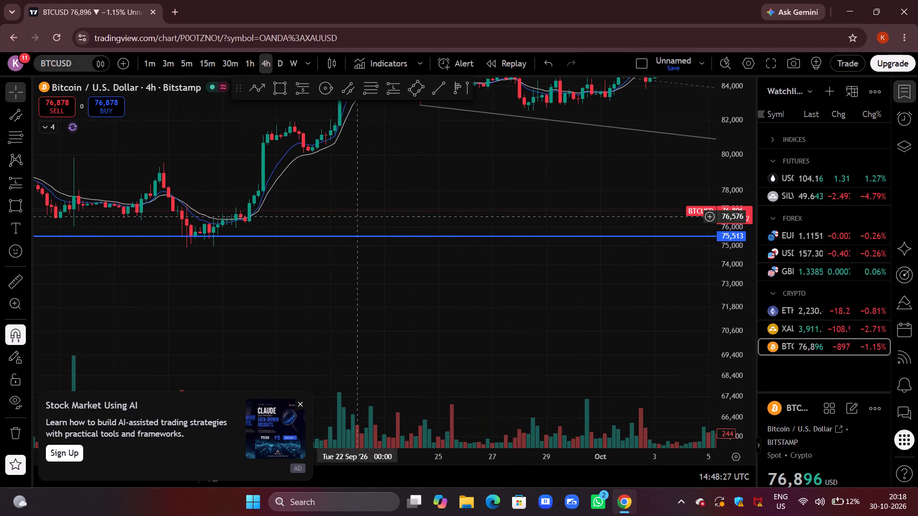
Examine recent BTCUSD price action at the channel's lower line and above the horizontal level on the 1-hour timeframe.
click(253, 65)
drag(480, 315, 369, 296)
scroll(362, 300, down, 15)
scroll(453, 267, down, 20)
scroll(453, 267, down, 1)
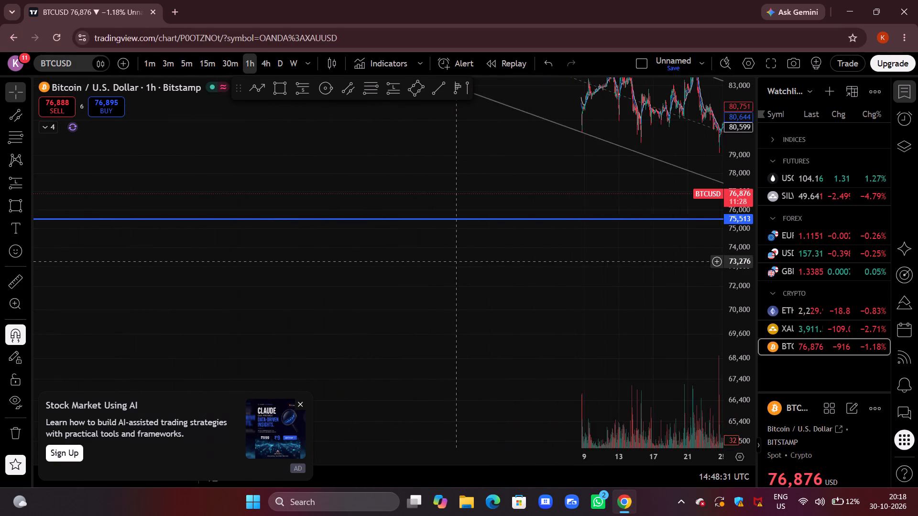
scroll(456, 261, down, 7)
drag(585, 266, 322, 267)
drag(436, 278, 402, 285)
drag(732, 395, 749, 292)
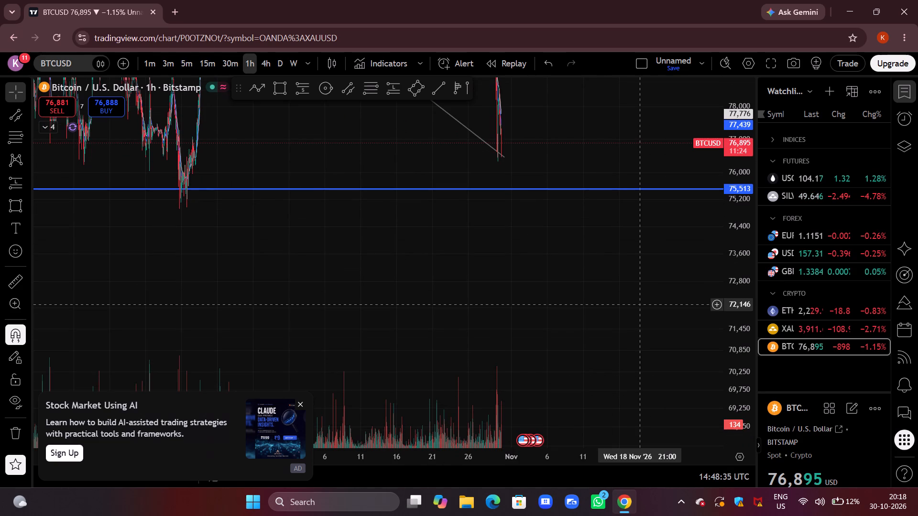
scroll(523, 292, up, 5)
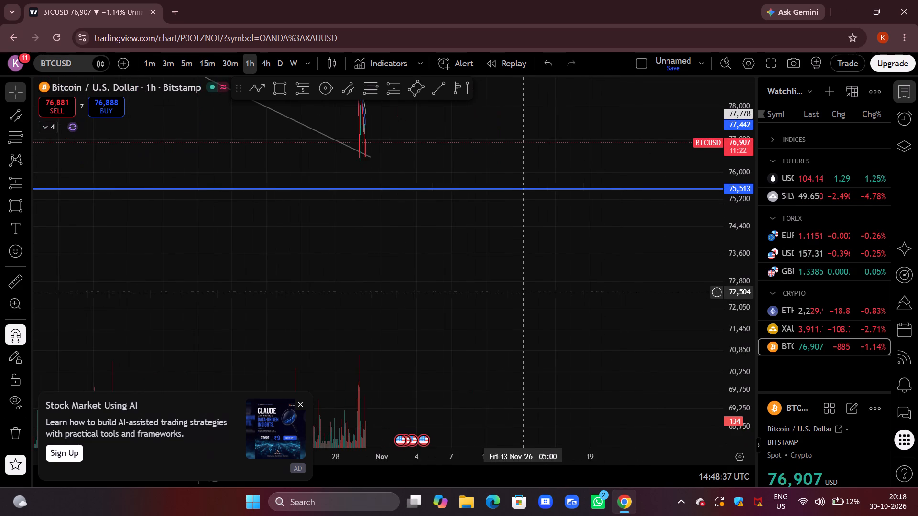
drag(446, 149, 570, 270)
scroll(570, 270, up, 11)
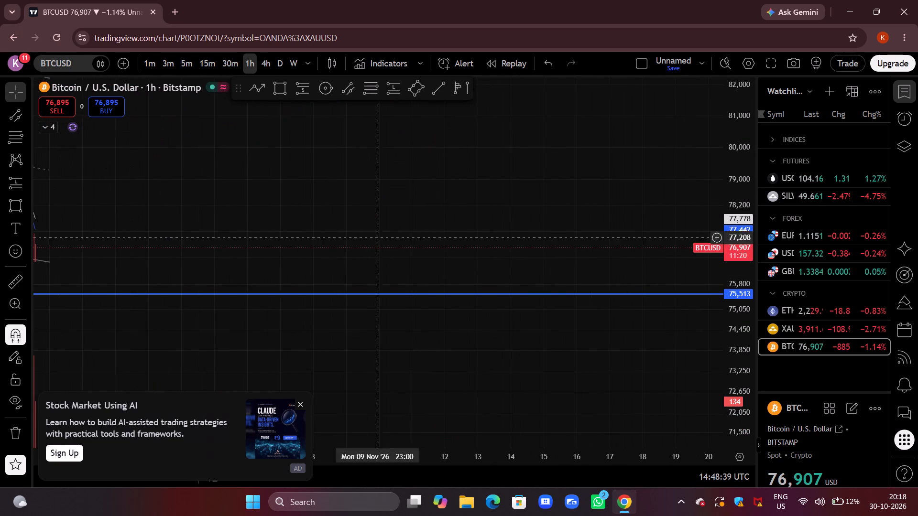
drag(262, 215, 516, 221)
scroll(500, 224, up, 6)
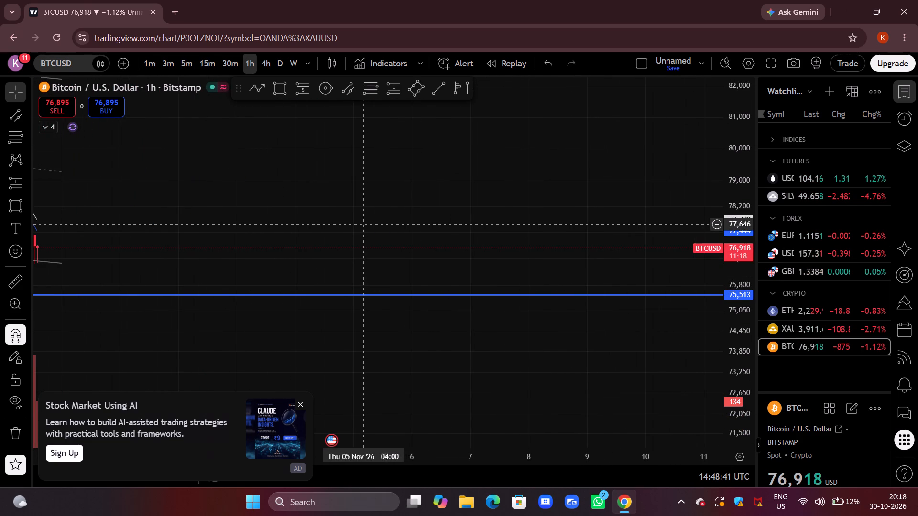
drag(265, 216, 561, 218)
drag(407, 199, 511, 189)
scroll(511, 189, up, 3)
drag(449, 209, 540, 209)
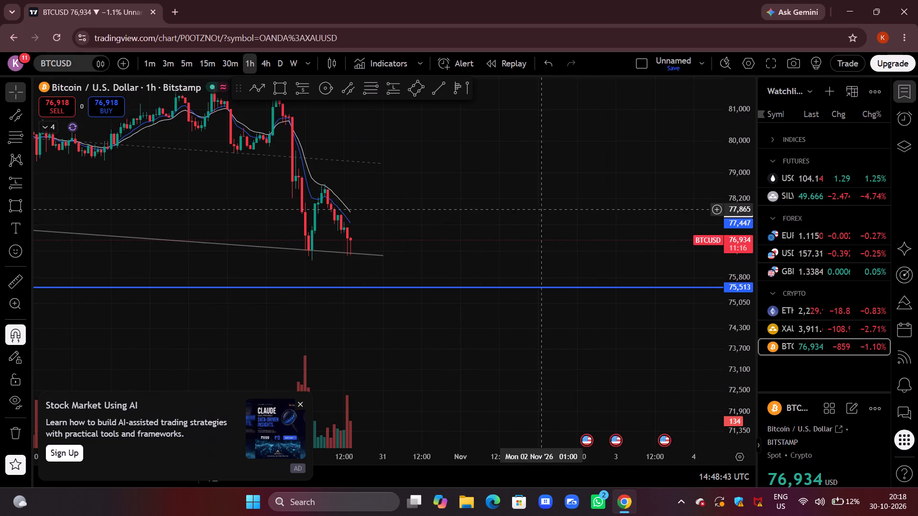
drag(481, 239, 645, 226)
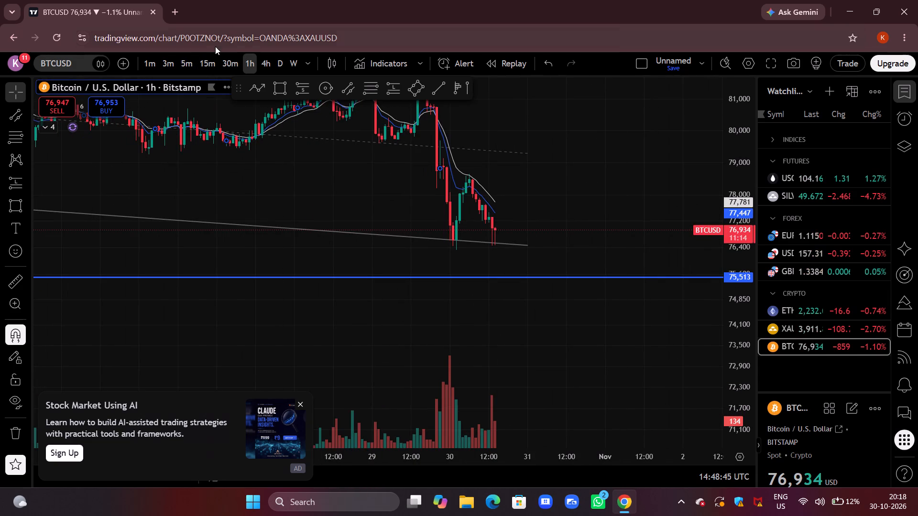
Examine BTCUSD price action around the channel's lower line on the 30-minute timeframe and in closer detail on the 15-minute timeframe.
click(235, 64)
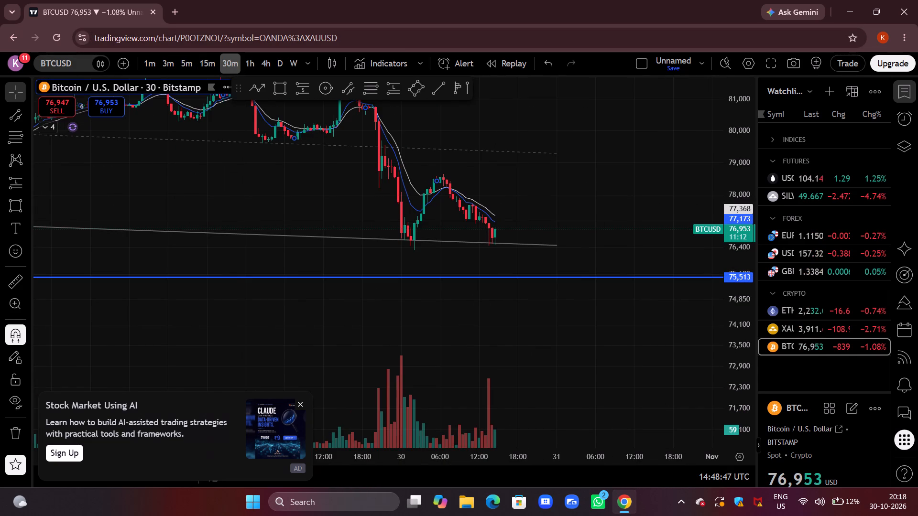
drag(608, 146, 600, 191)
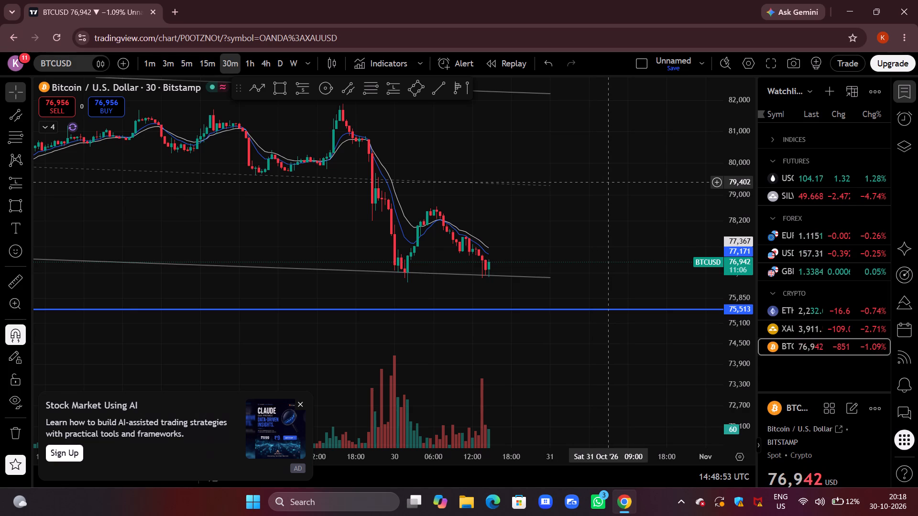
click(208, 67)
scroll(522, 186, down, 2)
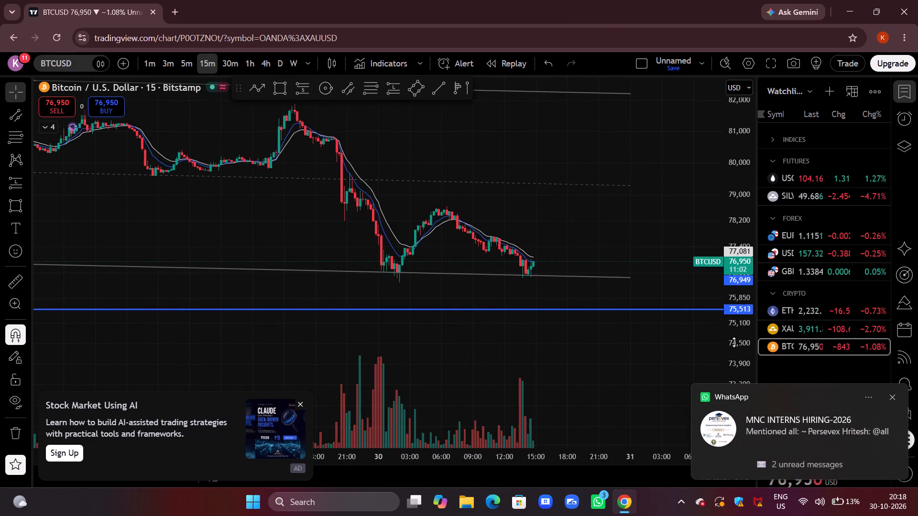
drag(738, 348, 761, 62)
drag(676, 256, 683, 148)
scroll(683, 148, up, 3)
drag(536, 148, 590, 230)
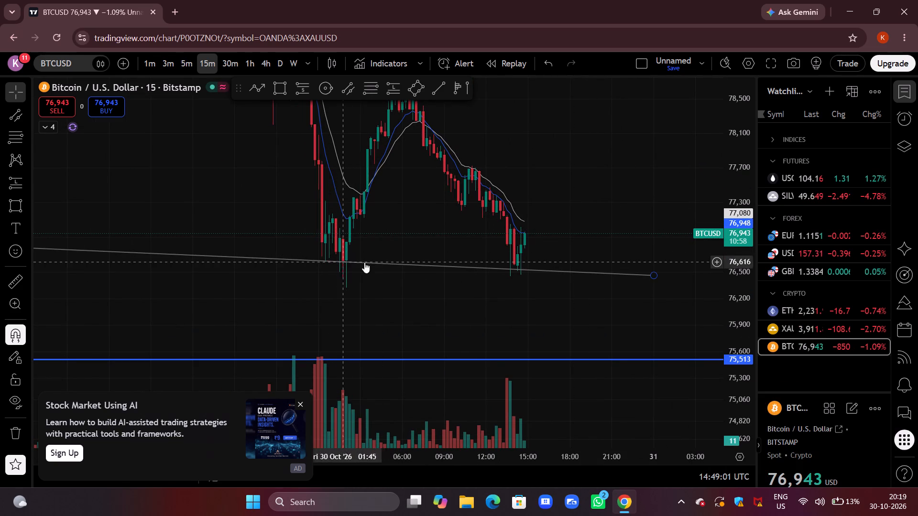
drag(638, 206, 603, 255)
scroll(603, 250, up, 3)
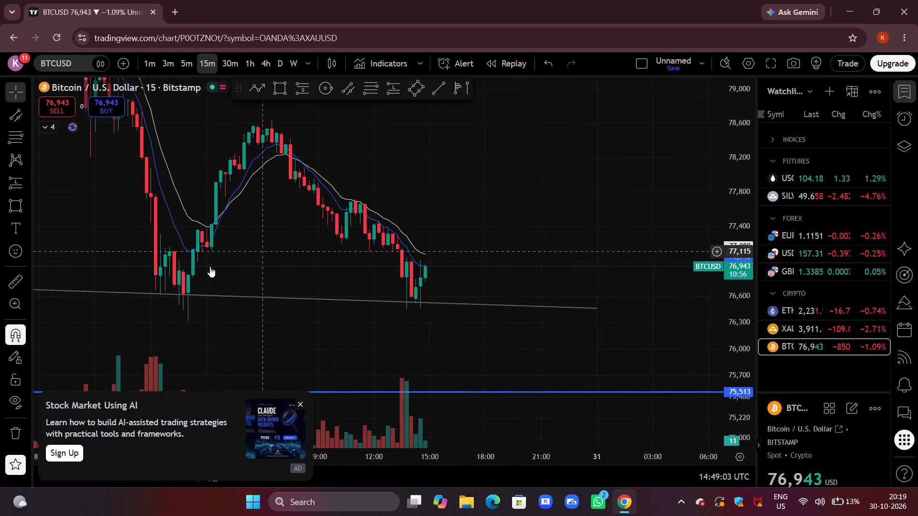
scroll(298, 110, down, 5)
drag(580, 129, 560, 176)
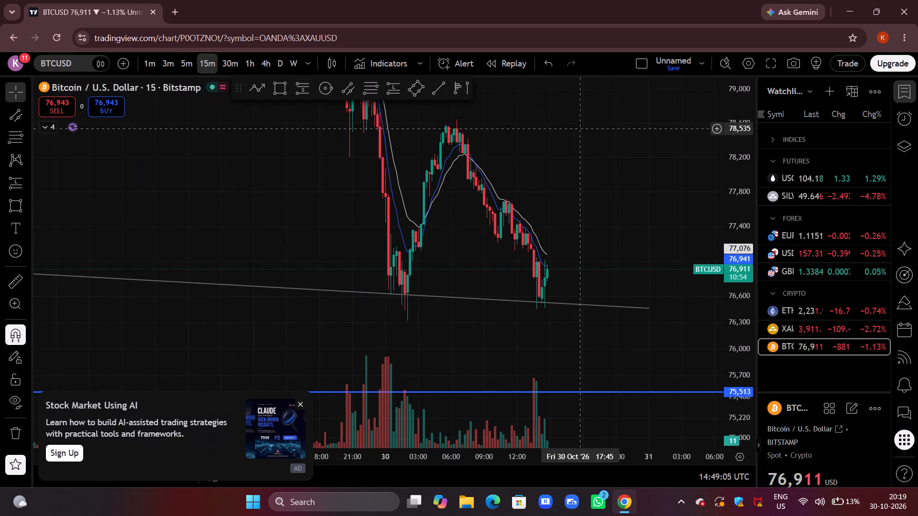
drag(560, 176, 526, 321)
drag(749, 152, 723, 225)
drag(617, 241, 618, 137)
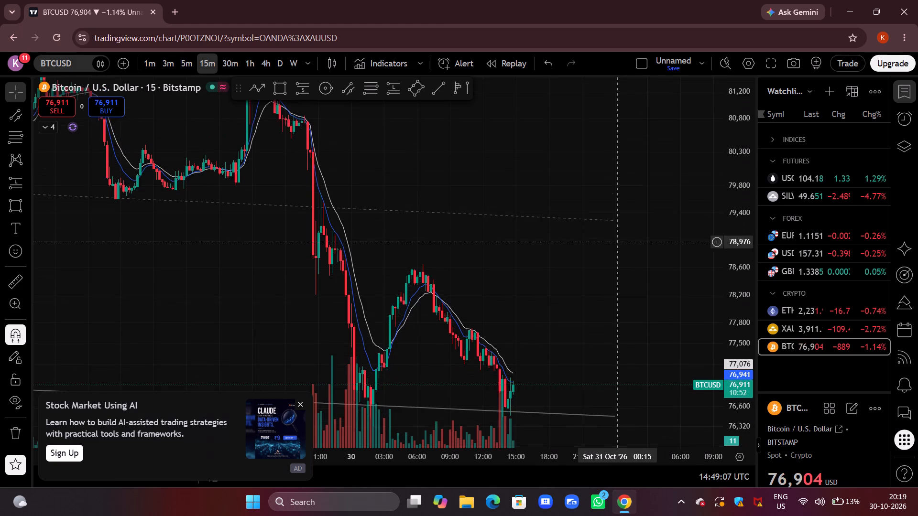
drag(618, 137, 622, 182)
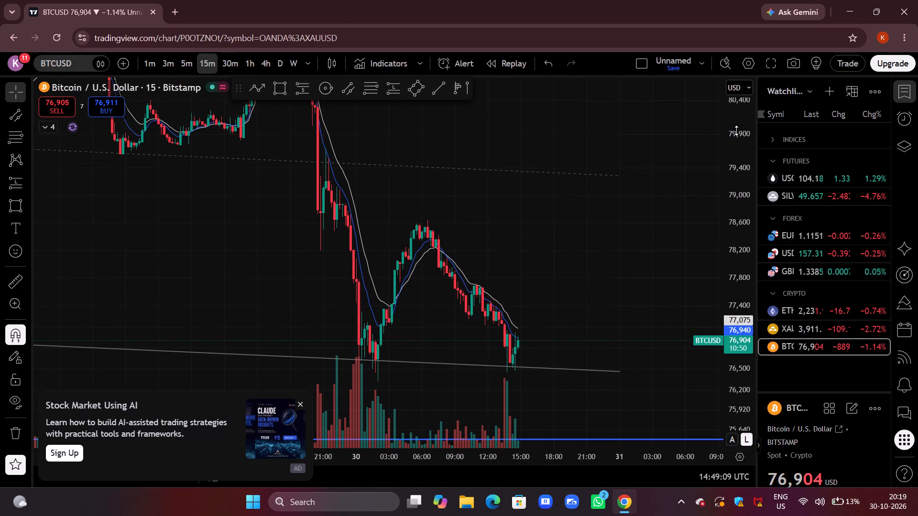
drag(737, 131, 715, 178)
drag(607, 202, 606, 166)
drag(524, 193, 525, 193)
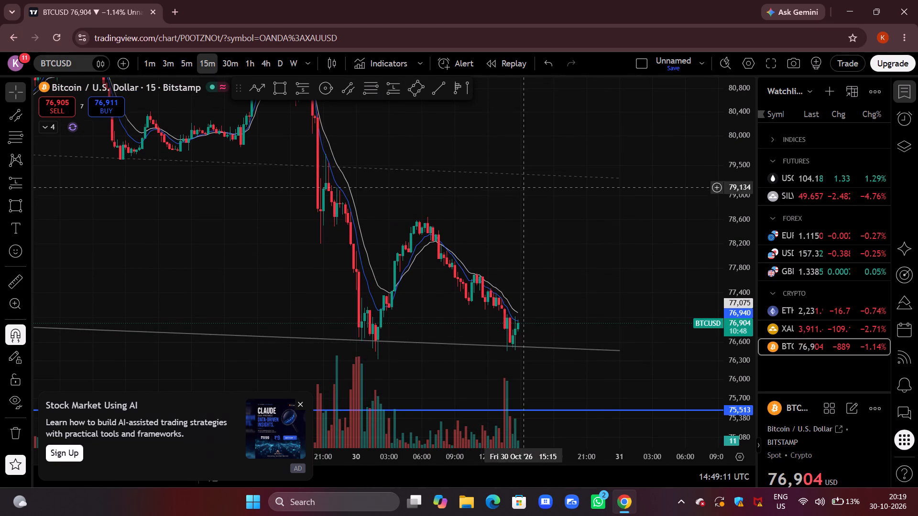
drag(525, 193, 526, 118)
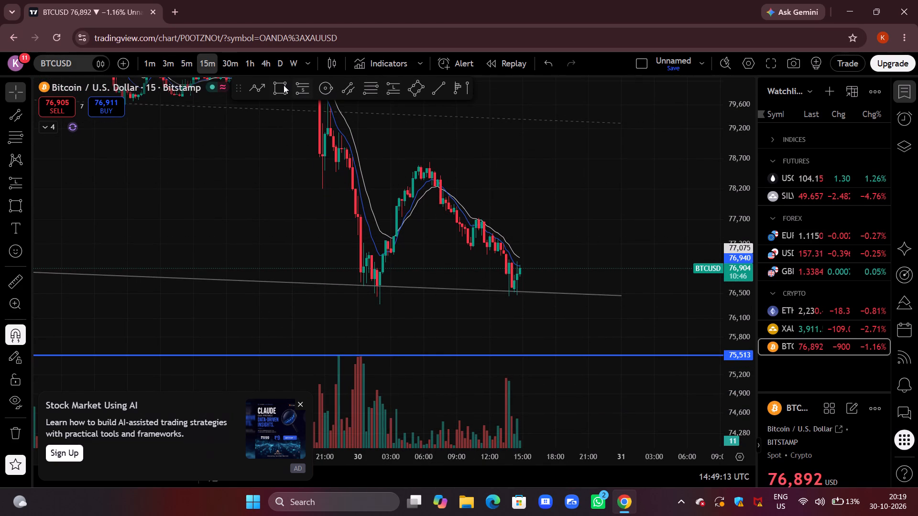
Draw a rectangle starting at 76,701 by the 30 October swing low near the channel's lower line.
click(280, 84)
click(372, 290)
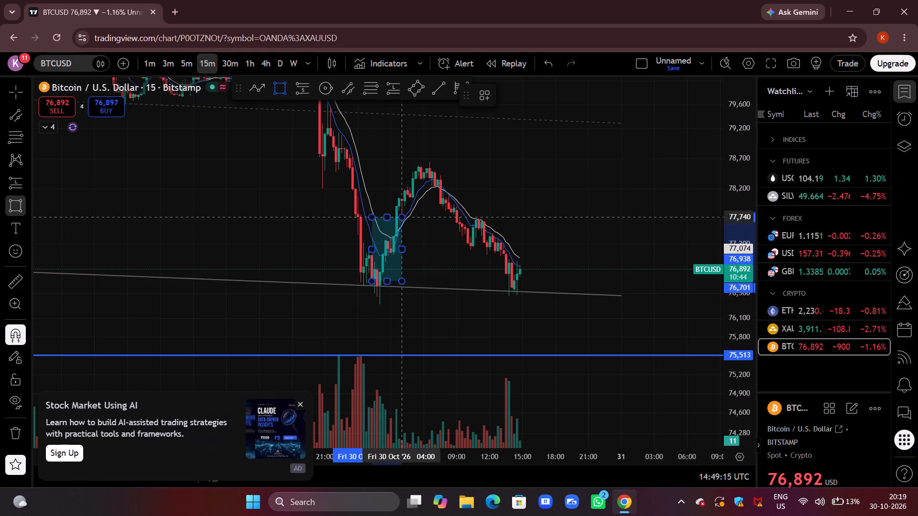
Draw a rectangle from 76,701 down to 76,332 around the 30 October lows on the 15-minute chart, spanning 01:15 to 15:45.
click(530, 303)
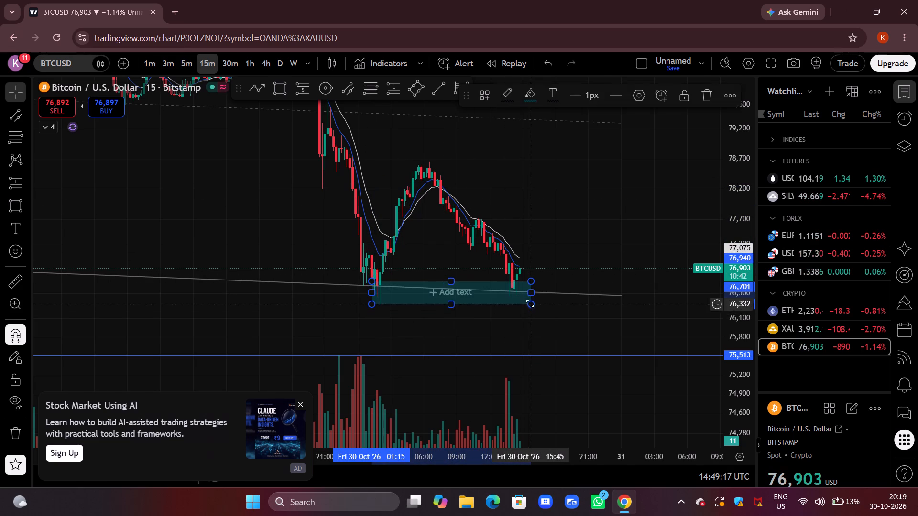
click(572, 202)
On the 5-minute BTCUSD chart, extend the support rectangle's start back to about 00:00 on 30 October.
drag(587, 202, 566, 233)
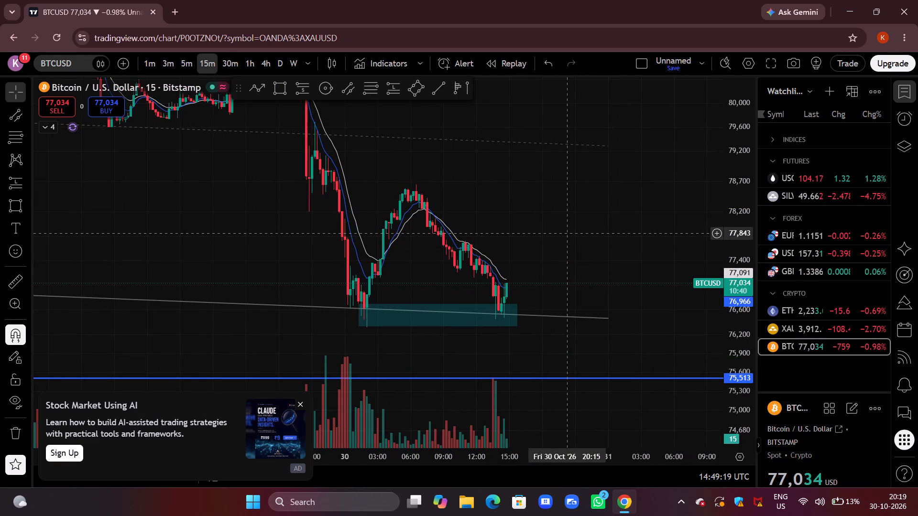
scroll(566, 233, up, 1)
click(189, 62)
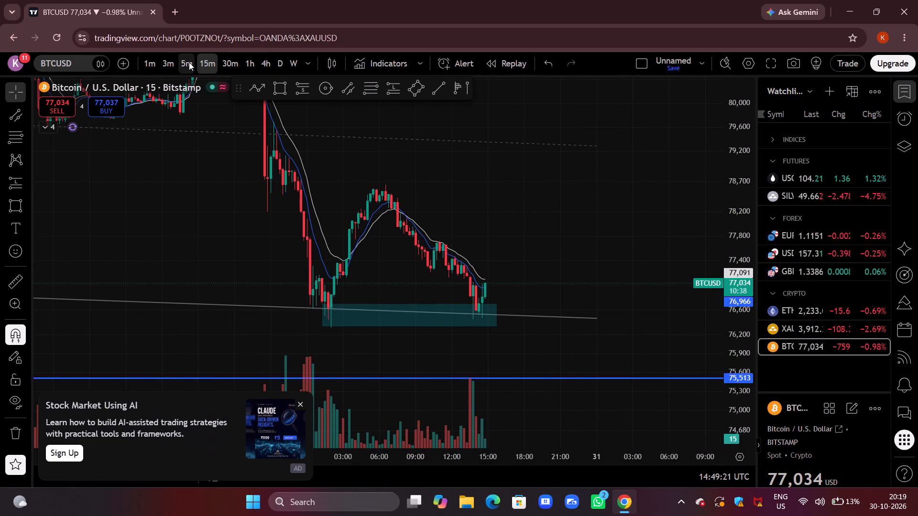
scroll(349, 179, down, 7)
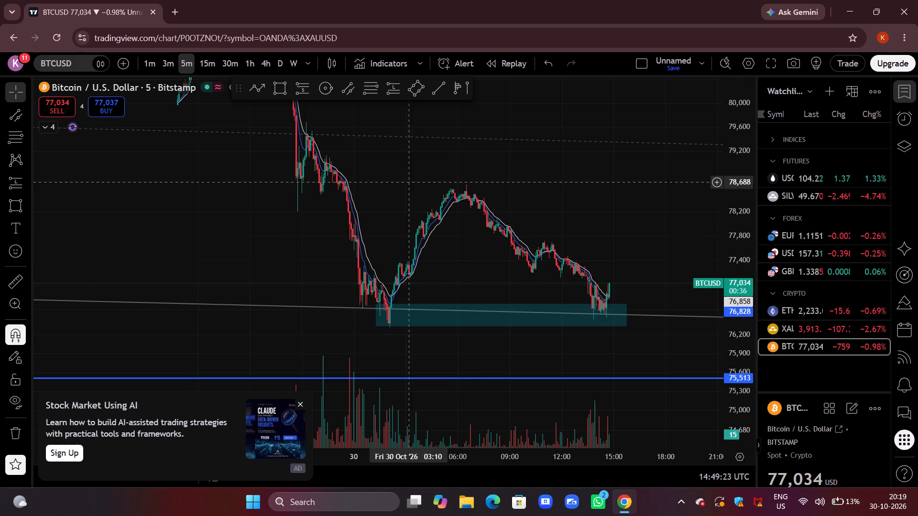
drag(471, 359, 450, 351)
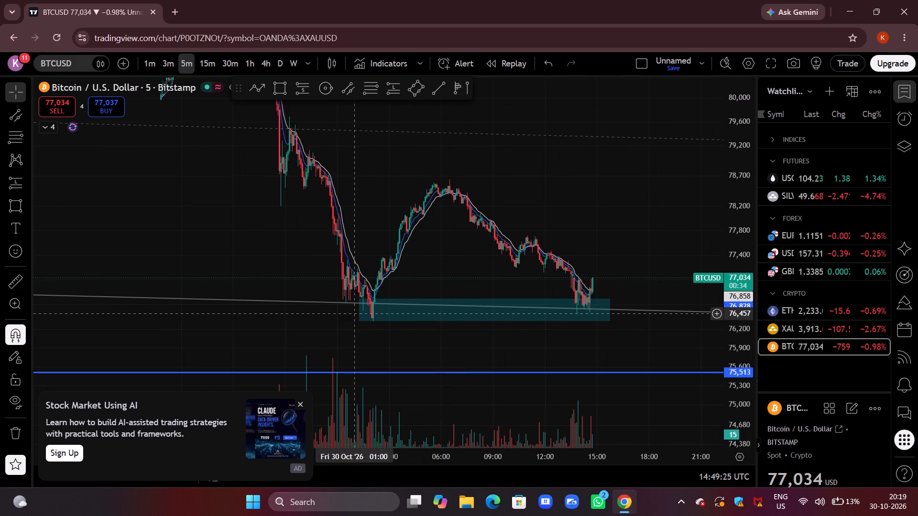
drag(357, 310, 338, 309)
click(489, 352)
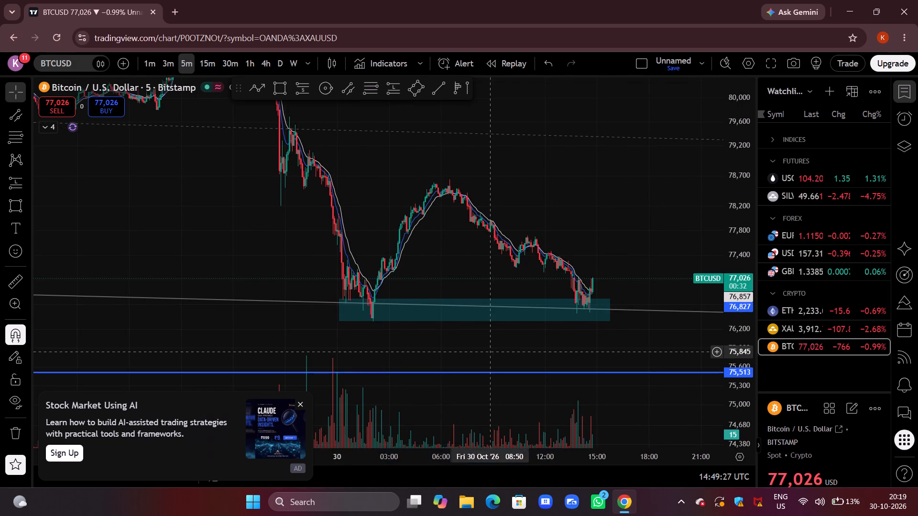
Examine the 5-minute BTCUSD price reaction at the support rectangle and the channel's lower line.
drag(495, 350, 265, 295)
scroll(307, 280, up, 8)
drag(124, 165, 469, 169)
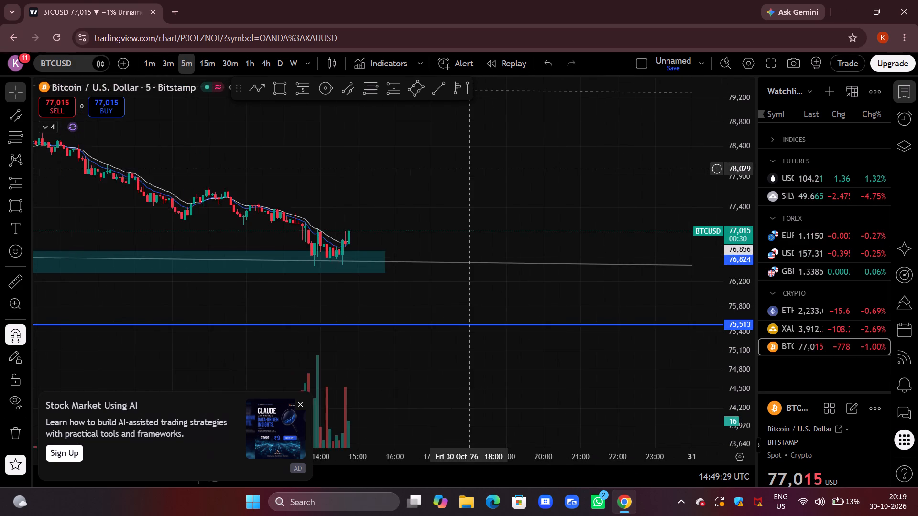
scroll(469, 169, up, 3)
drag(735, 389, 784, 161)
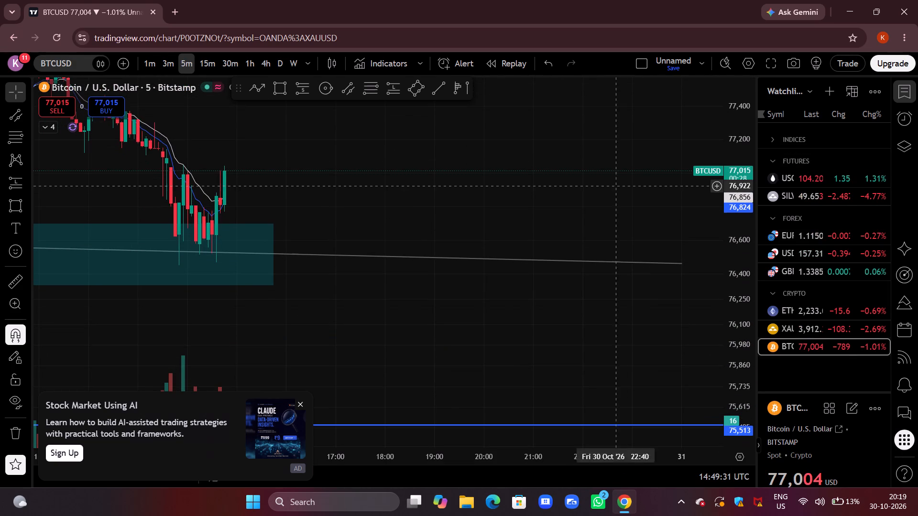
drag(363, 187, 566, 212)
scroll(545, 205, down, 4)
drag(597, 167, 598, 226)
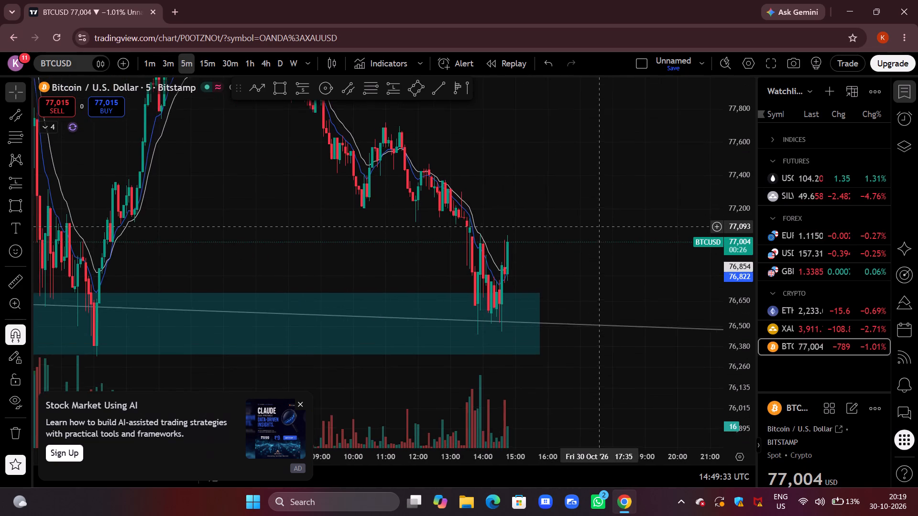
drag(598, 226, 648, 220)
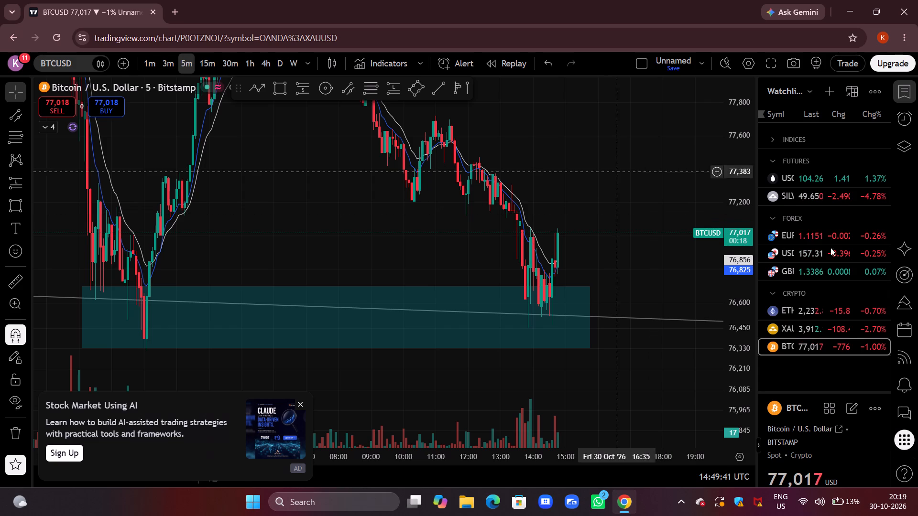
Examine recent XAUUSD price action around the 3,918.013 line and the small zone below it on the 5-minute and 3-minute timeframes.
click(798, 330)
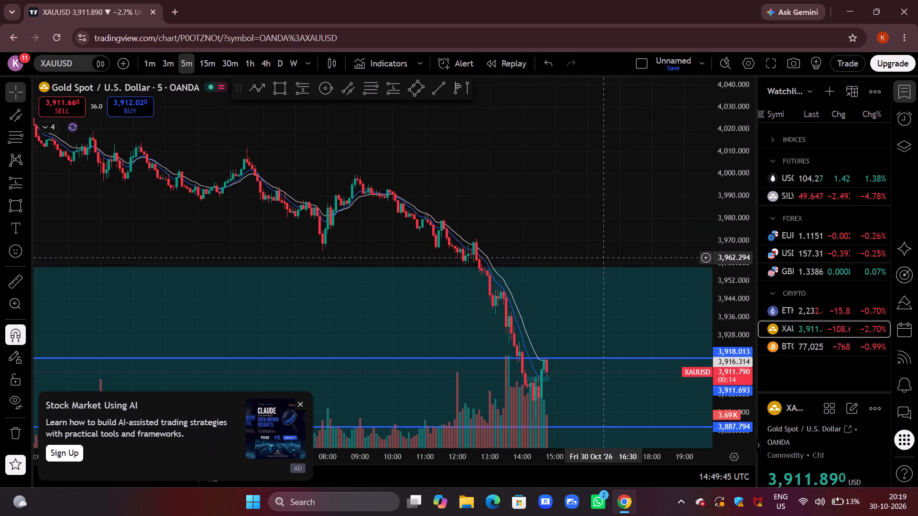
drag(608, 232, 544, 123)
scroll(546, 127, up, 5)
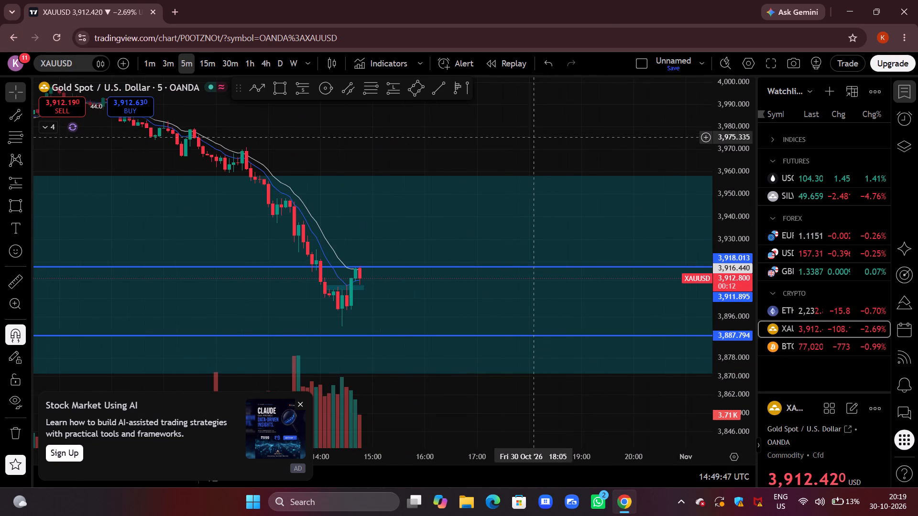
drag(450, 144, 595, 144)
drag(513, 156, 568, 154)
scroll(568, 154, up, 3)
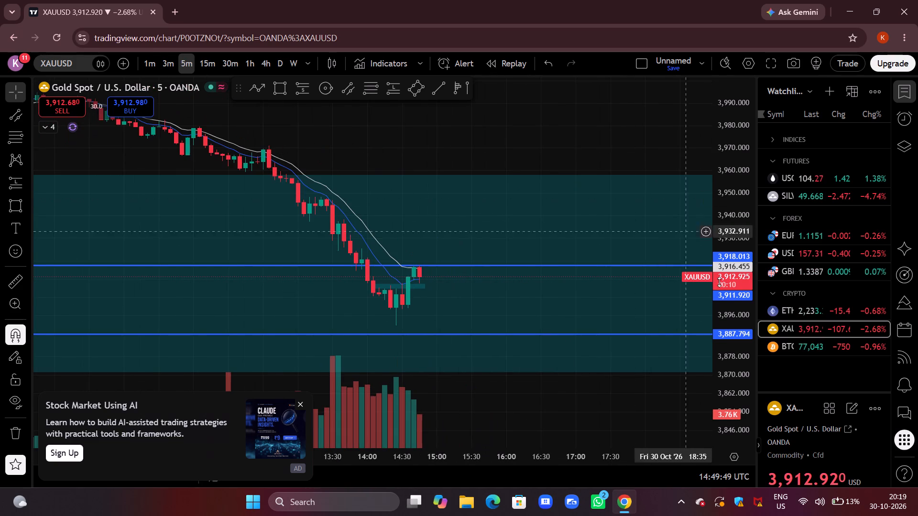
drag(731, 389, 759, 119)
scroll(520, 211, up, 5)
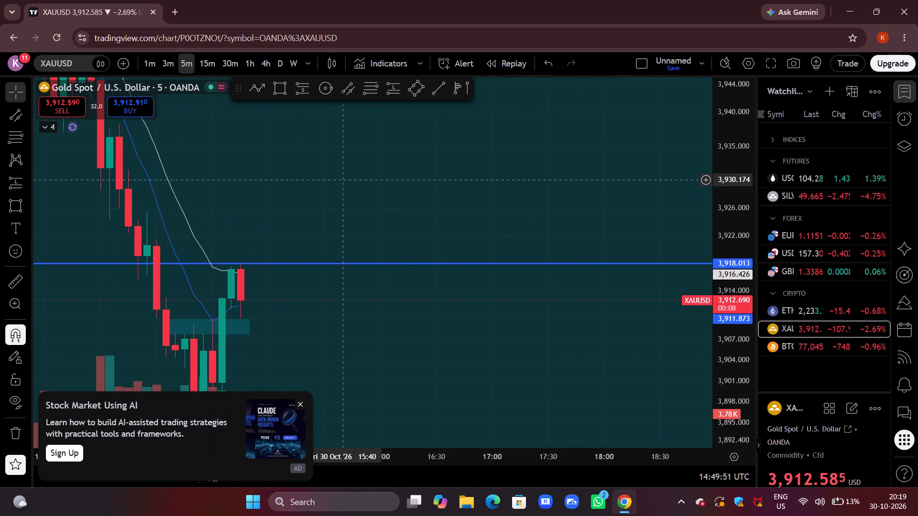
drag(361, 181, 532, 169)
scroll(532, 169, up, 3)
drag(446, 187, 552, 158)
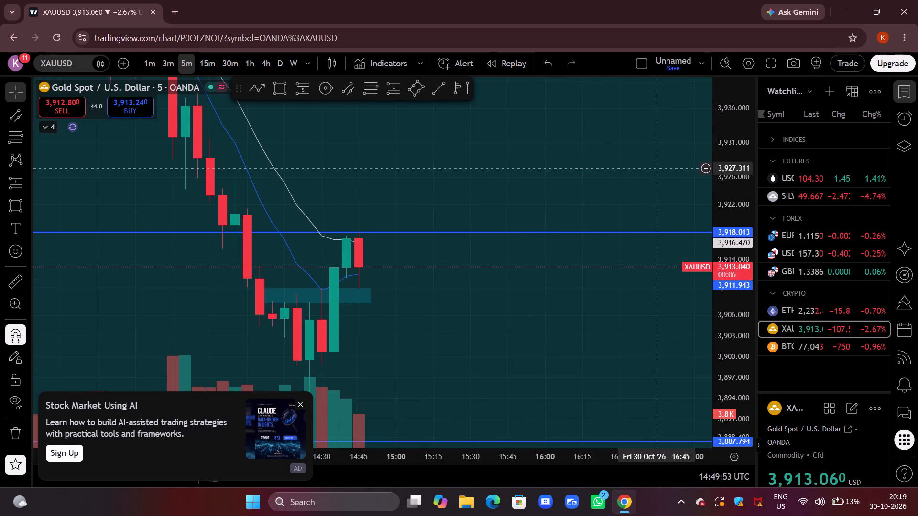
drag(733, 163, 721, 204)
drag(551, 187, 568, 155)
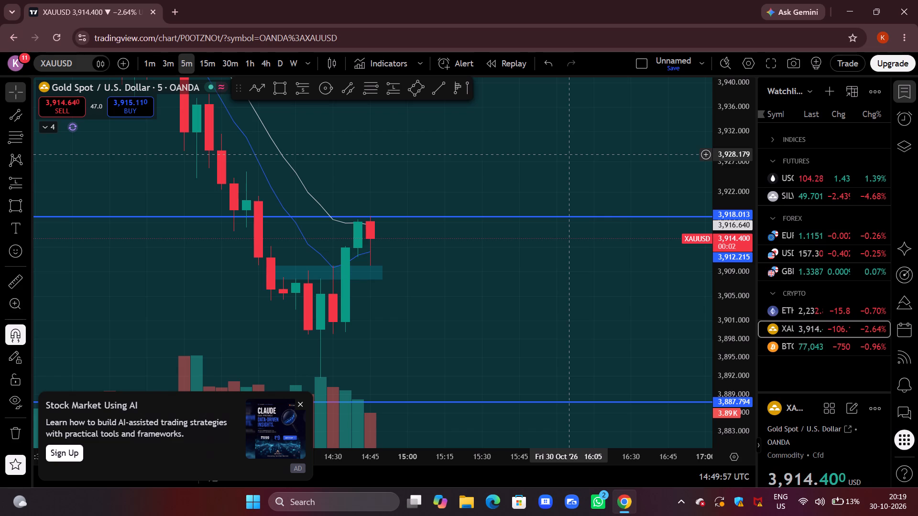
drag(573, 180, 556, 143)
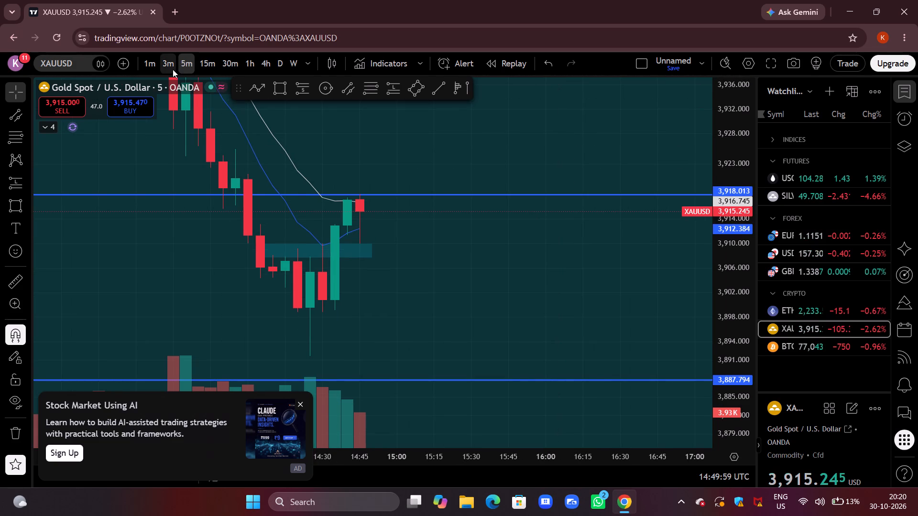
click(173, 69)
scroll(173, 69, down, 2)
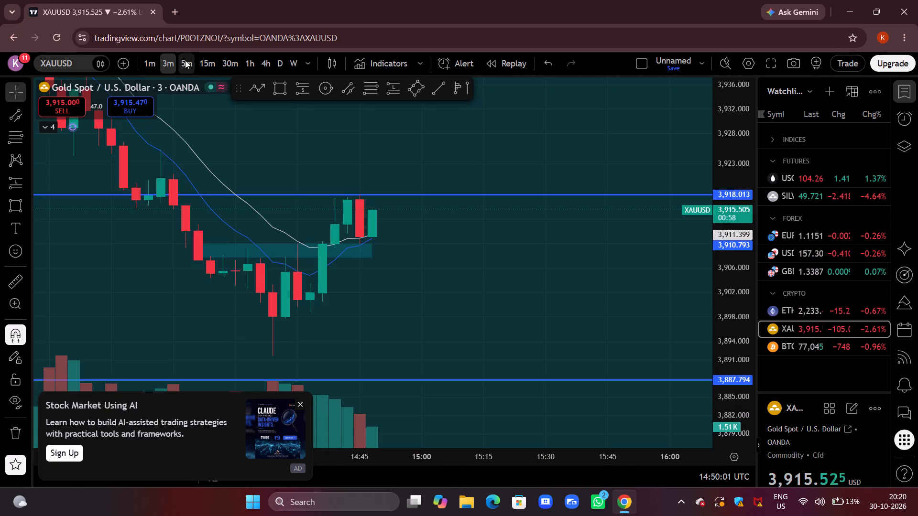
click(185, 60)
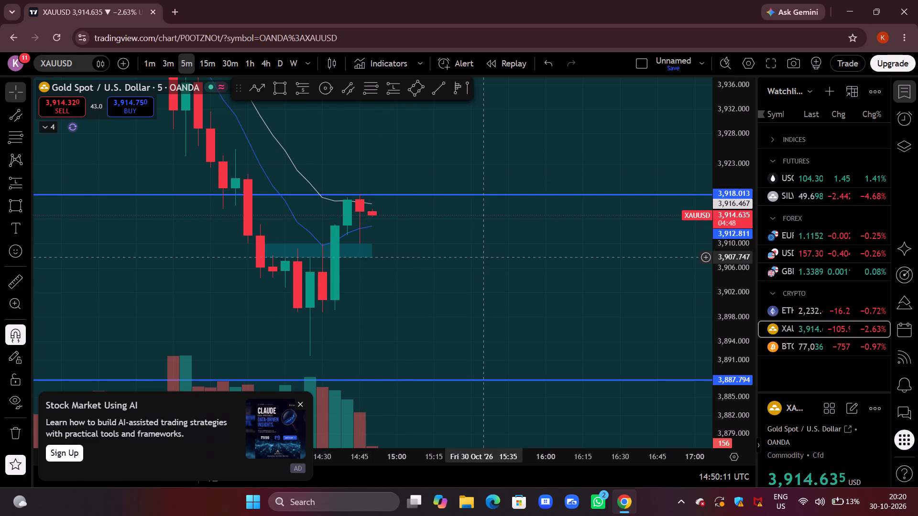
Place a short position on the 5-minute XAUUSD chart with entry 3,915.285, stop 3,921.390 and target 3,891.640 at the recent low.
drag(726, 126, 724, 163)
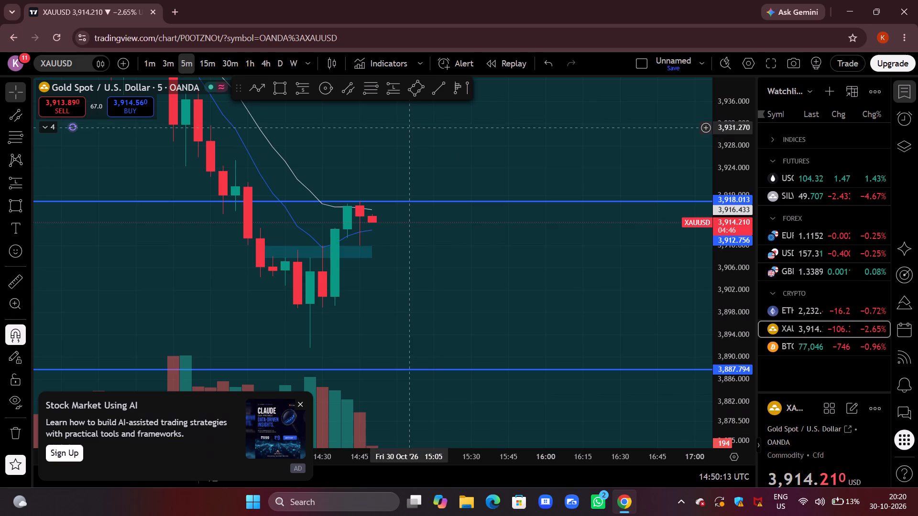
click(302, 89)
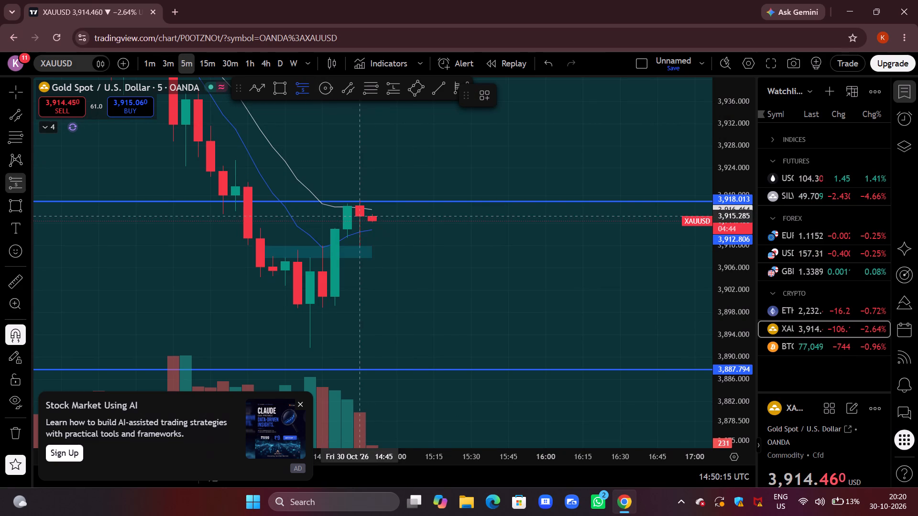
click(363, 215)
drag(363, 127, 326, 149)
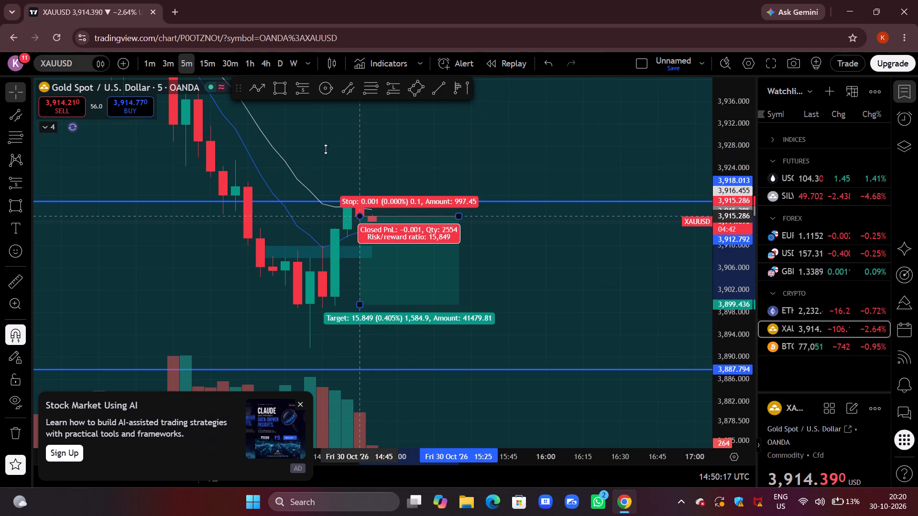
drag(326, 149, 245, 182)
click(549, 299)
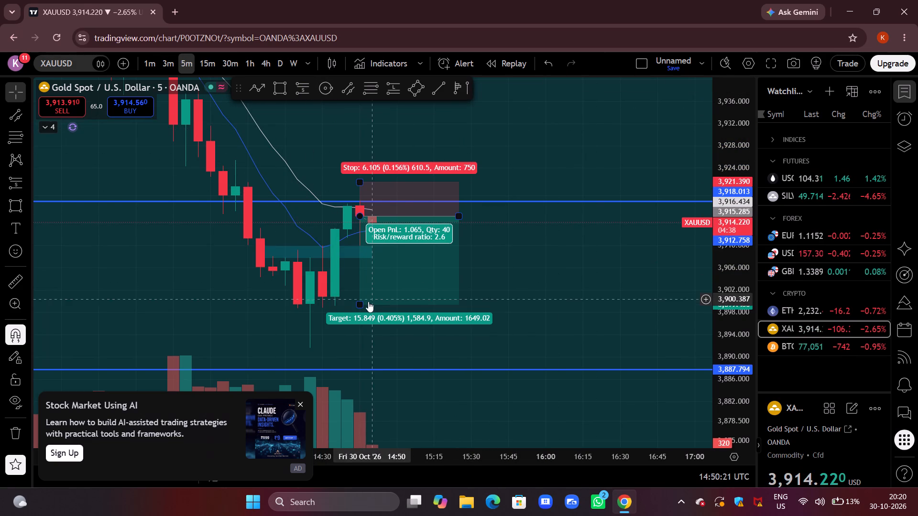
drag(361, 305, 309, 345)
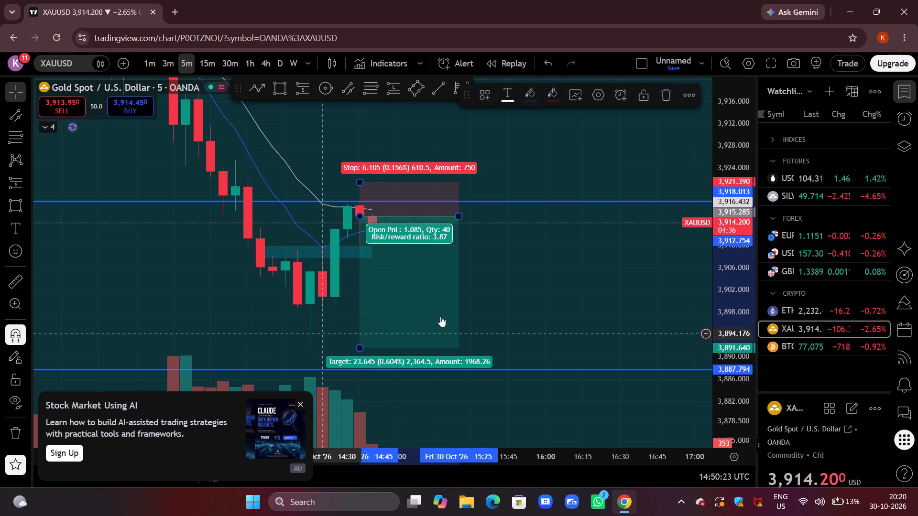
drag(728, 148, 716, 189)
click(602, 394)
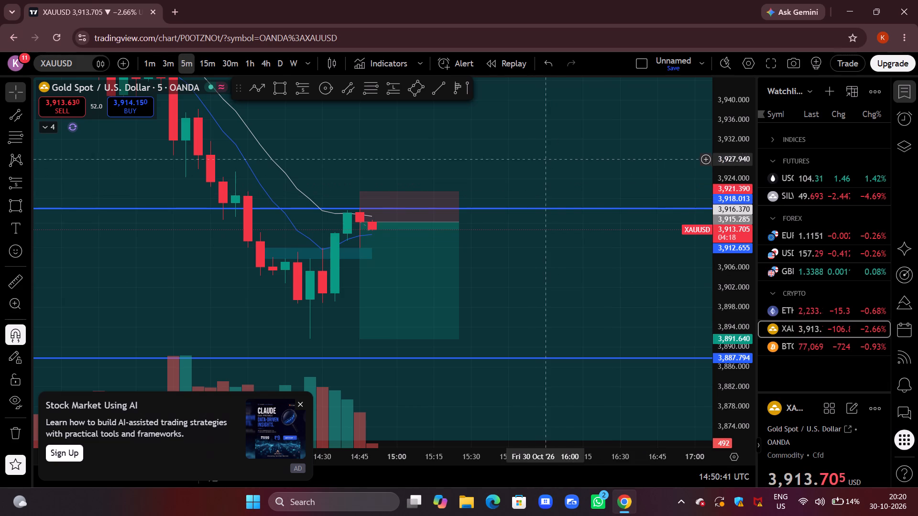
Examine the short position against XAUUSD price action and the horizontal levels on the 15-minute timeframe.
click(207, 63)
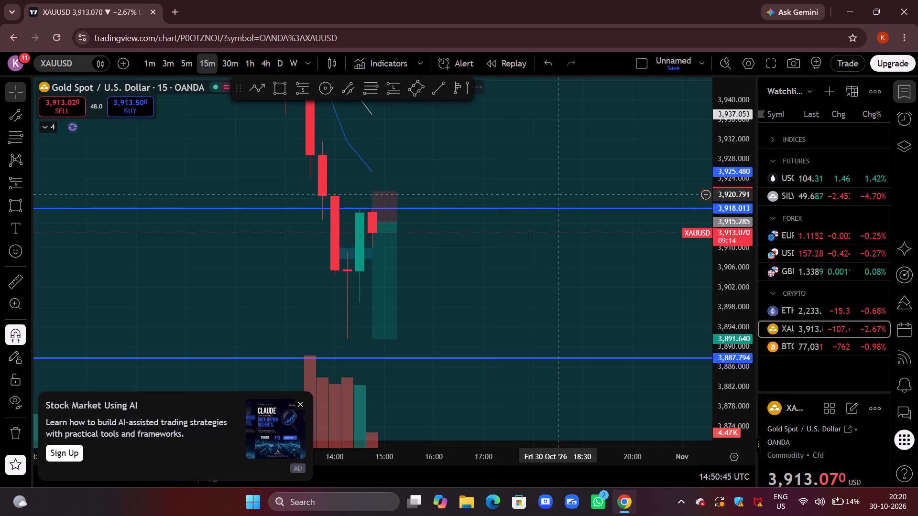
drag(737, 155, 724, 242)
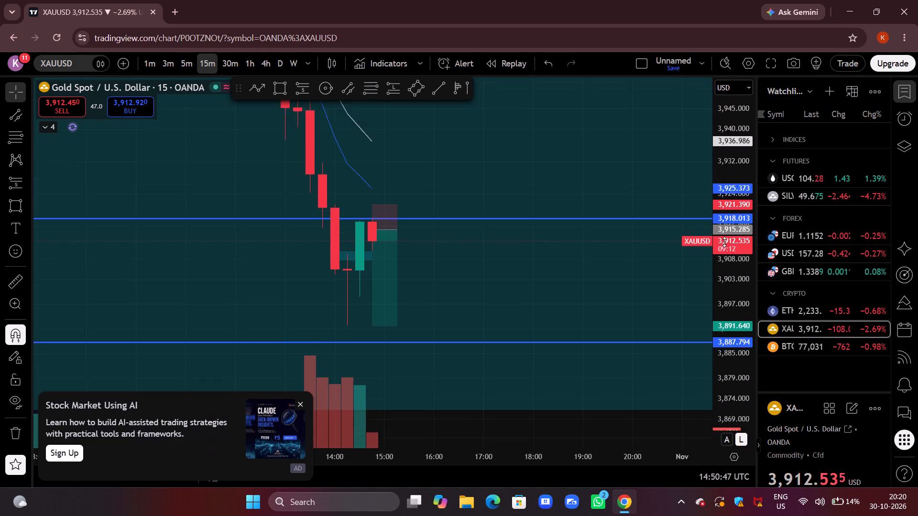
drag(724, 242, 705, 322)
scroll(625, 312, down, 4)
drag(629, 370, 542, 417)
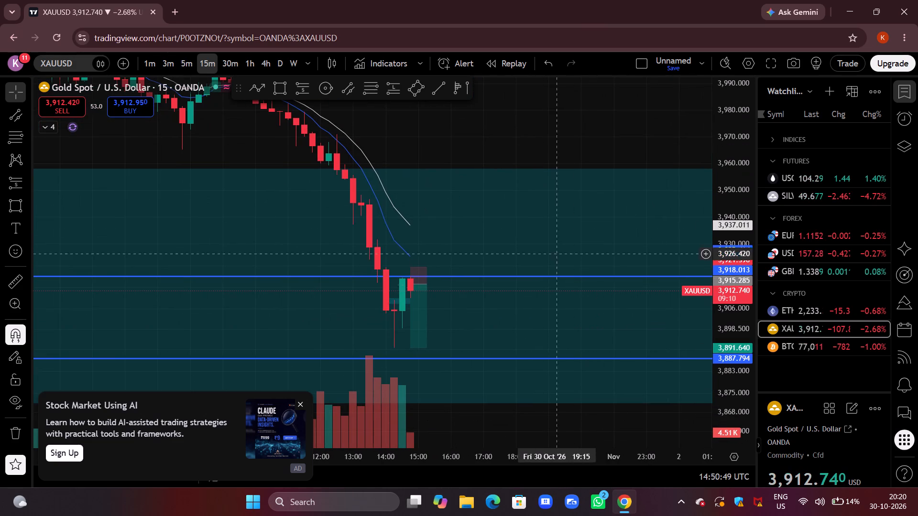
drag(733, 139, 724, 189)
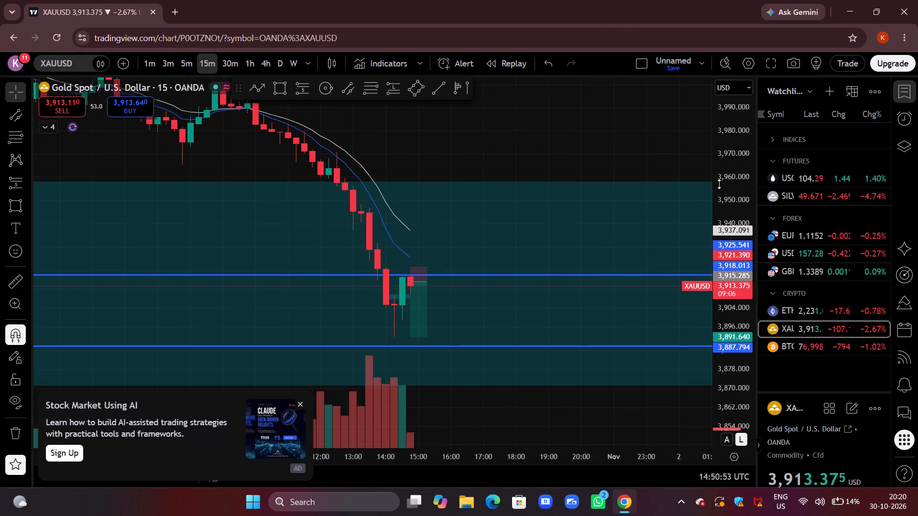
drag(556, 167, 547, 124)
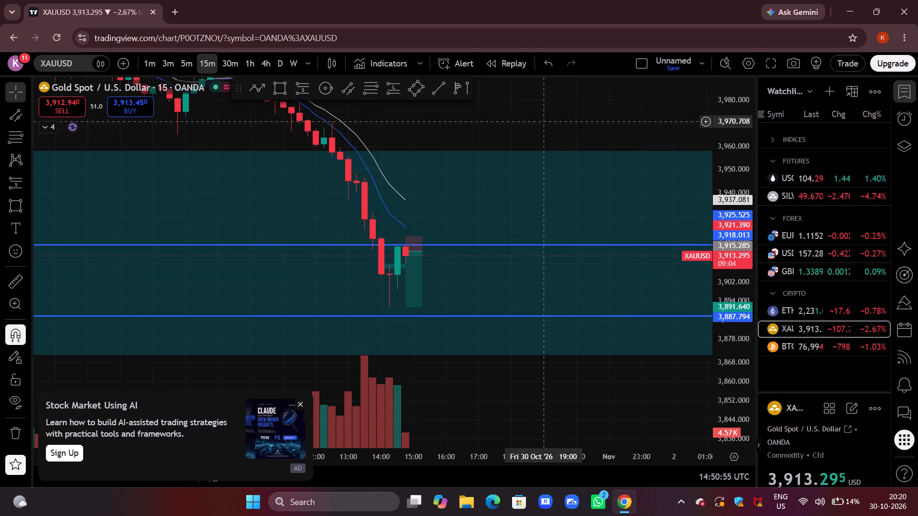
On the 5-minute XAUUSD chart, tighten the short position's stop to 3,920.520.
click(184, 55)
scroll(459, 134, down, 5)
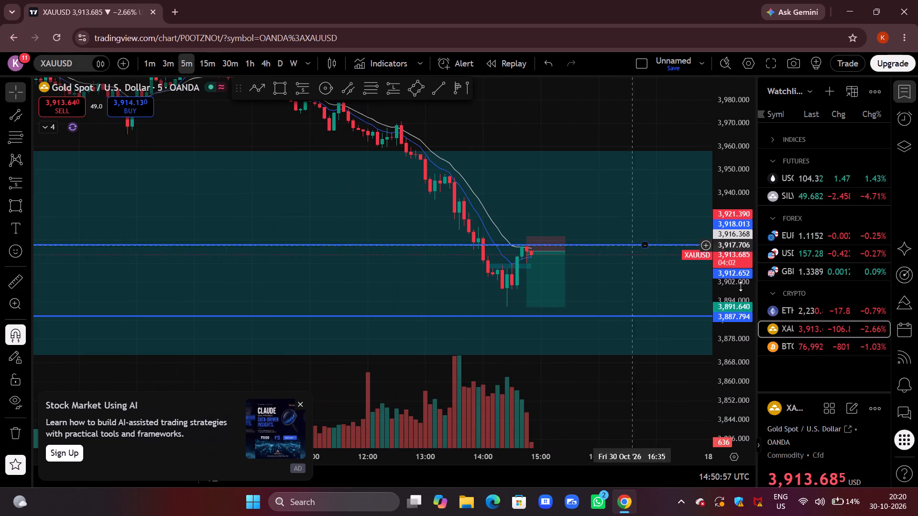
drag(729, 396, 735, 211)
drag(661, 331, 550, 339)
scroll(550, 338, up, 5)
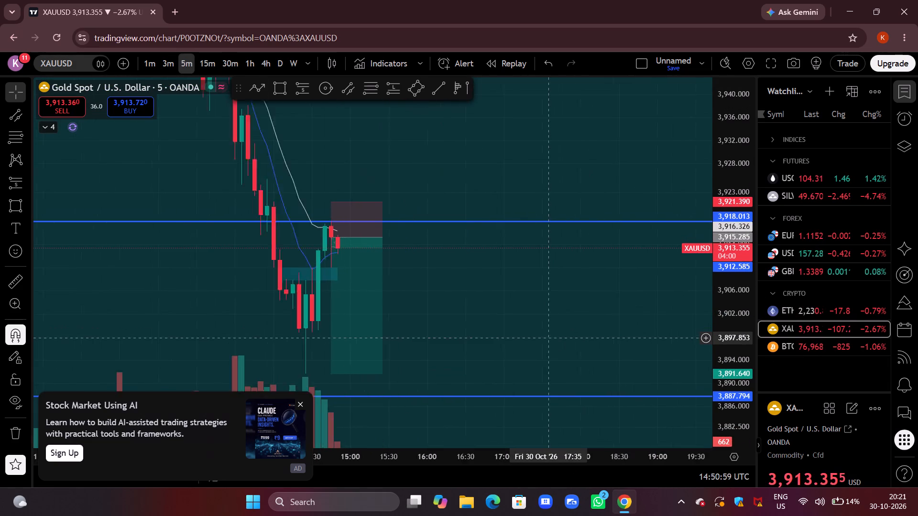
drag(487, 337, 634, 301)
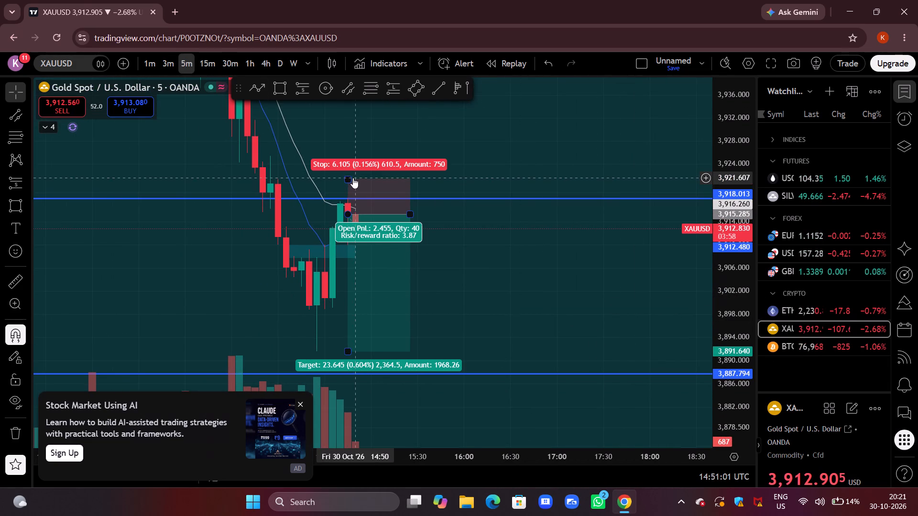
click(348, 182)
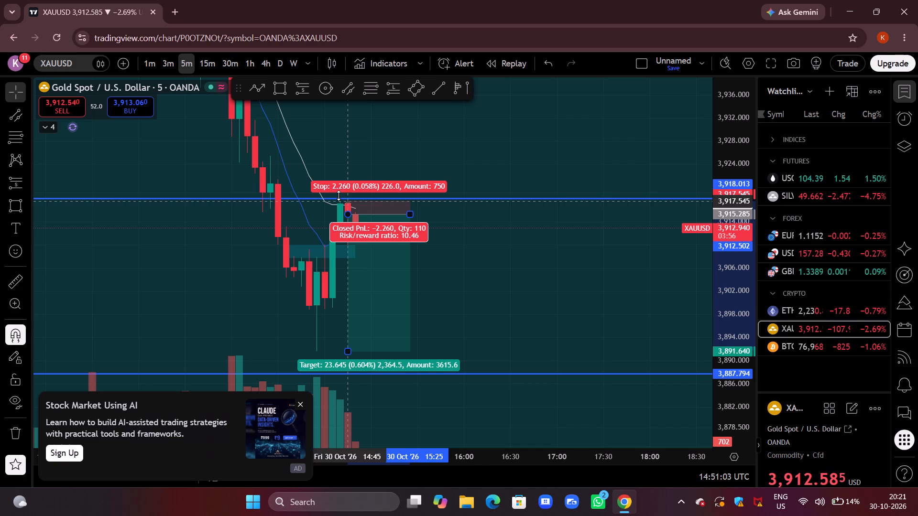
click(472, 271)
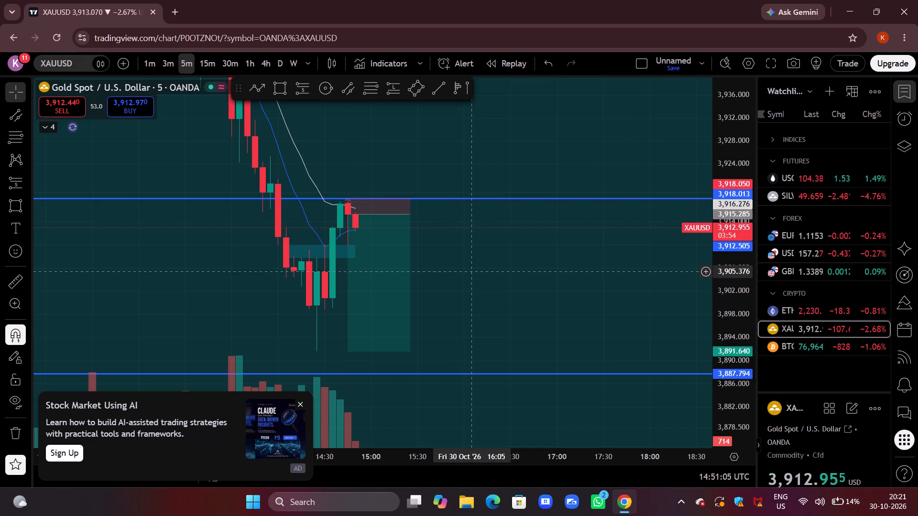
drag(349, 199, 339, 184)
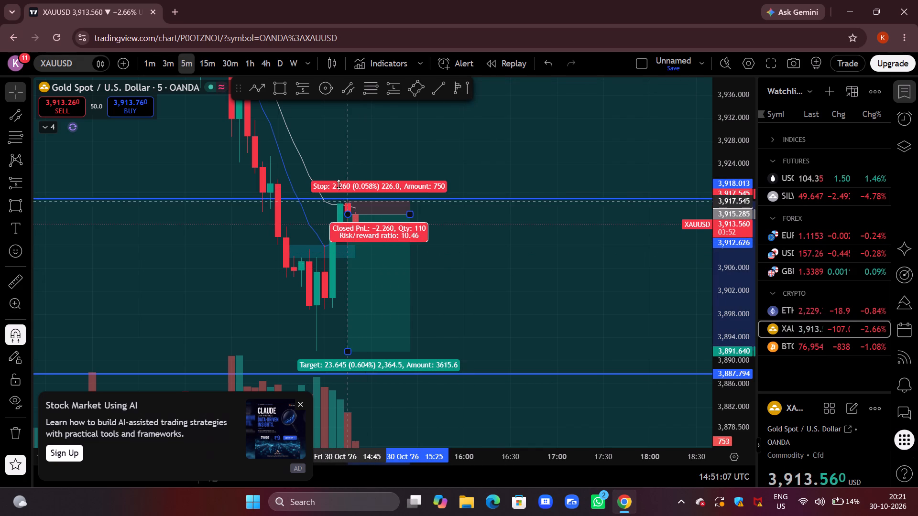
drag(339, 184, 284, 179)
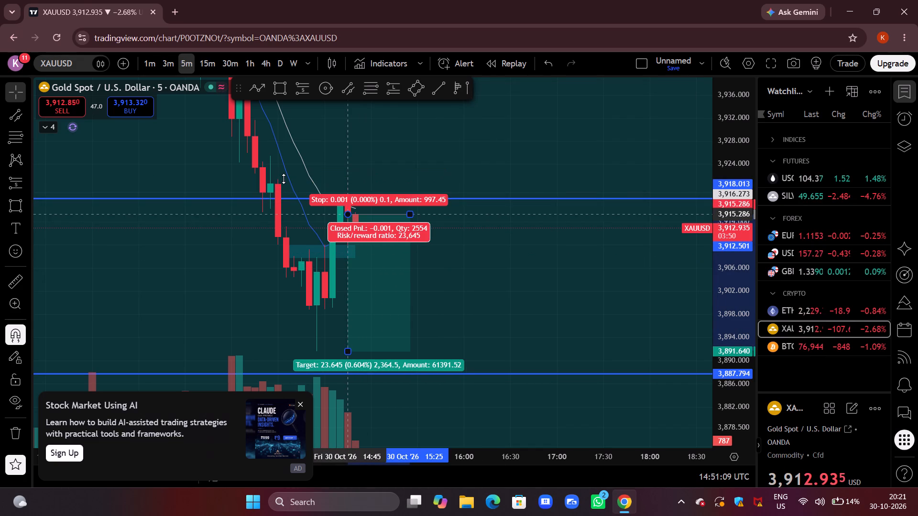
drag(284, 179, 279, 183)
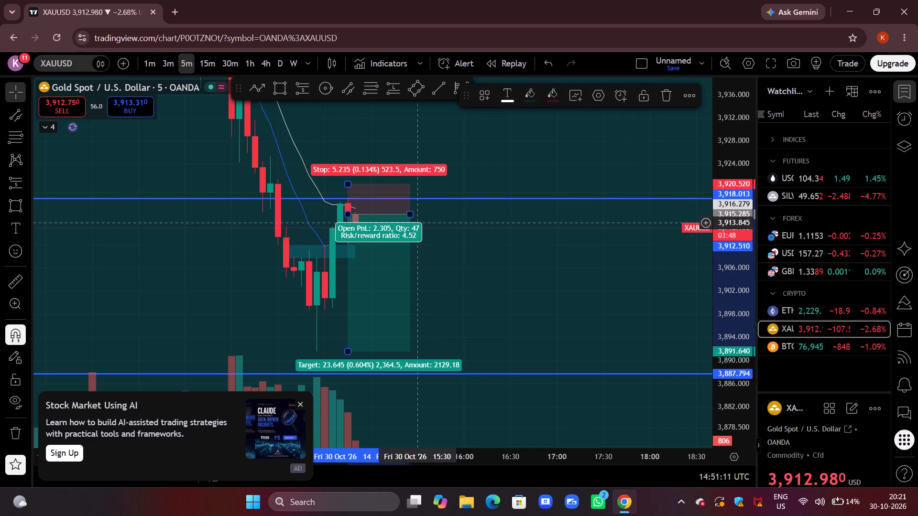
click(477, 237)
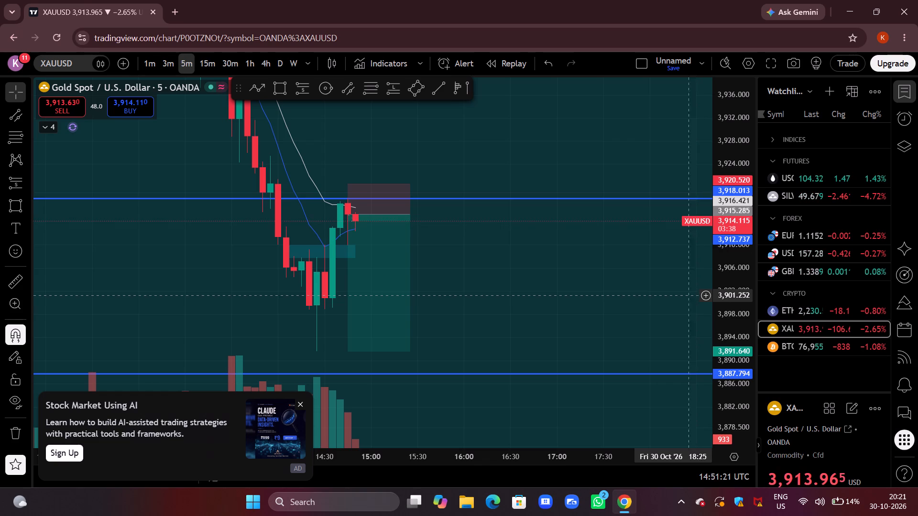
Examine XAUUSD price action around the short position's entry and the 3,918.013 line on the 3-minute and 1-minute timeframes.
click(164, 59)
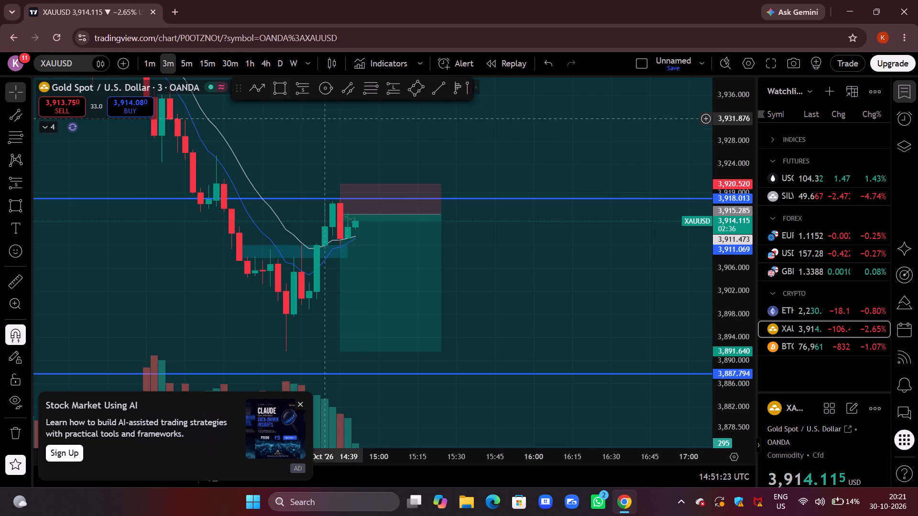
click(153, 61)
scroll(321, 121, down, 3)
drag(560, 141, 502, 141)
scroll(501, 141, down, 4)
drag(565, 140, 535, 167)
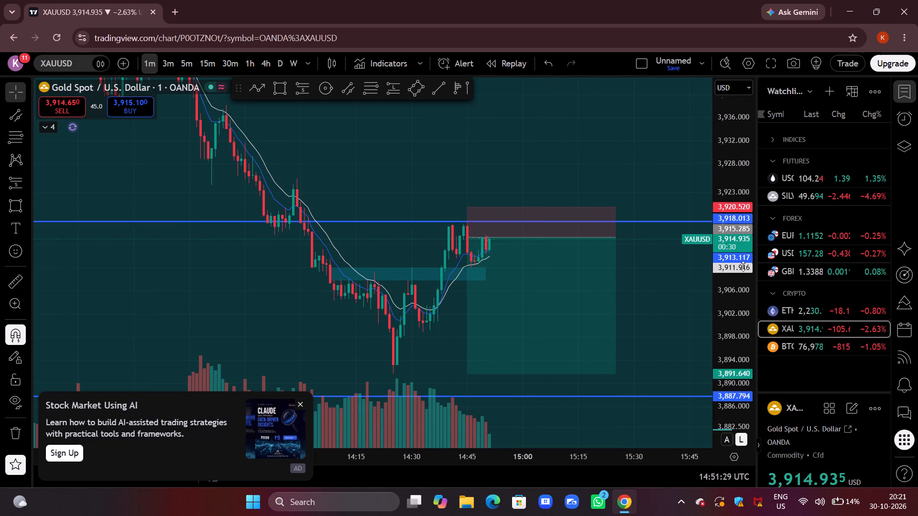
drag(738, 312, 739, 191)
drag(626, 145, 617, 234)
scroll(426, 261, up, 3)
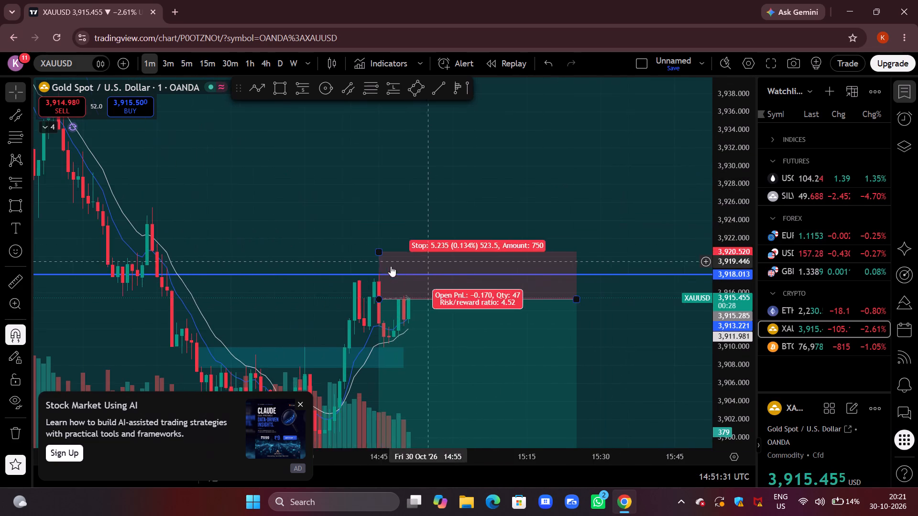
drag(331, 208, 341, 216)
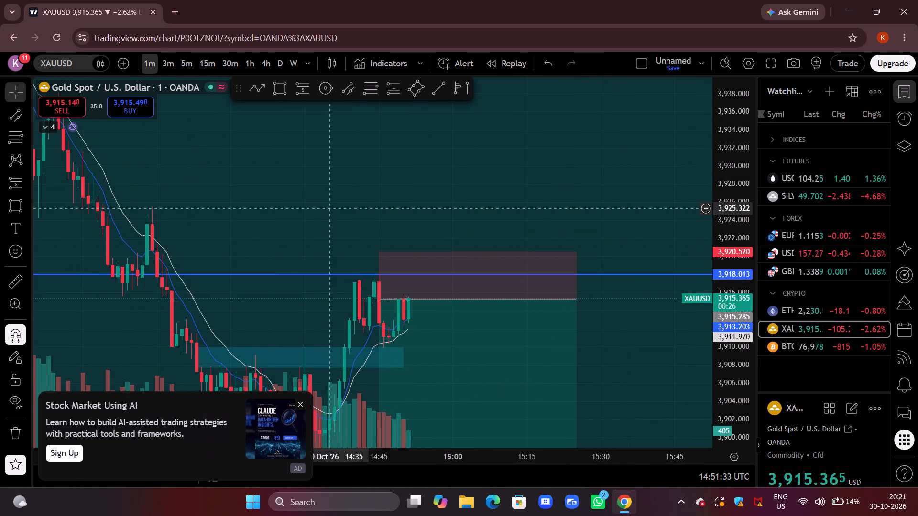
drag(341, 216, 435, 239)
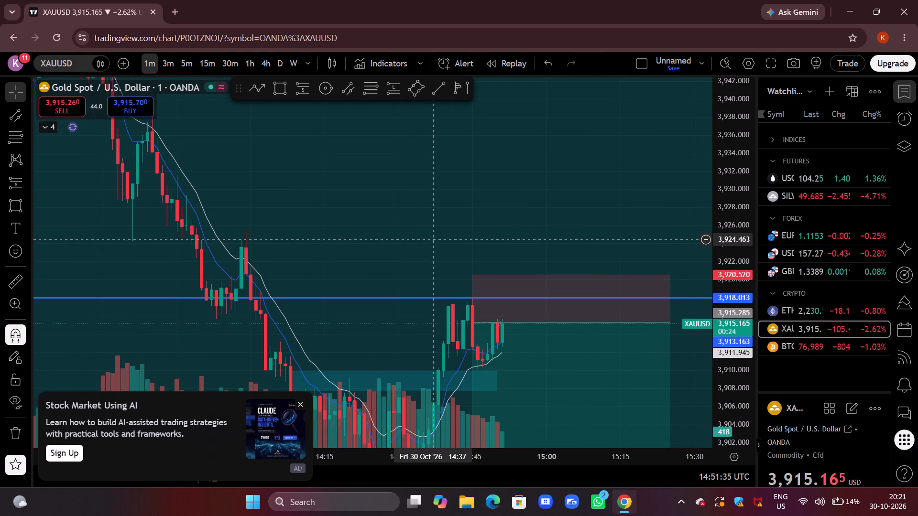
drag(435, 239, 523, 266)
drag(731, 139, 702, 251)
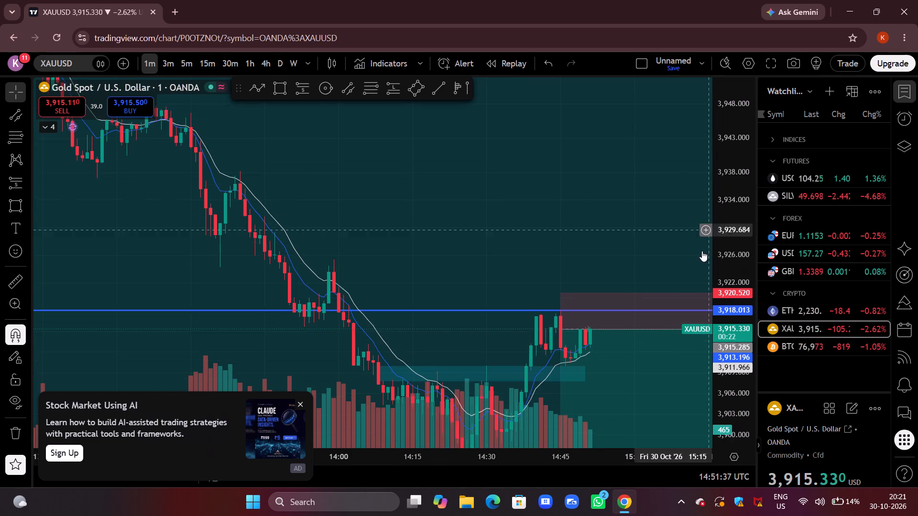
drag(702, 251, 693, 248)
scroll(461, 202, down, 3)
drag(549, 187, 502, 265)
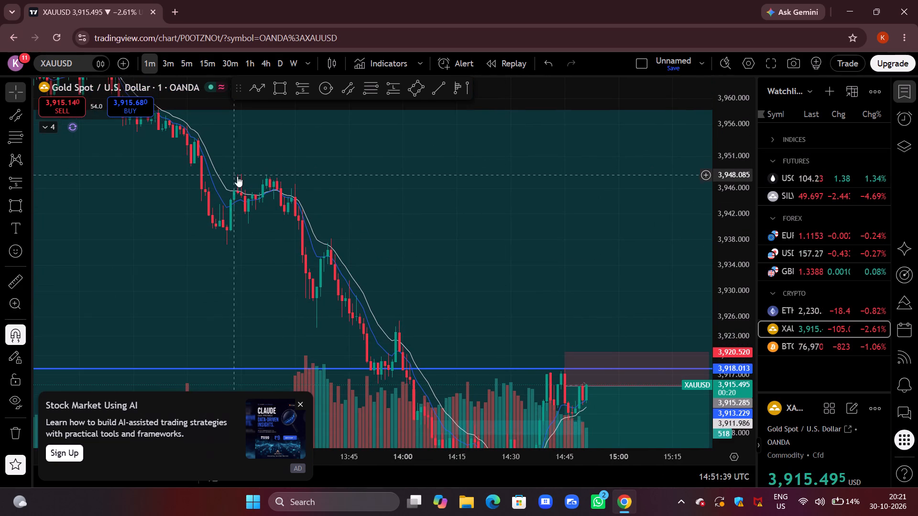
drag(531, 221, 361, 93)
drag(524, 184, 475, 180)
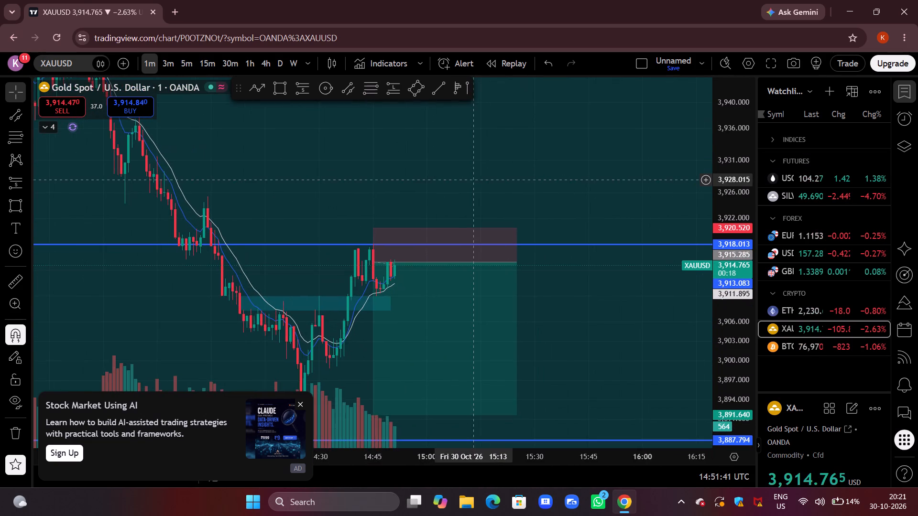
scroll(475, 180, up, 4)
drag(286, 173, 557, 174)
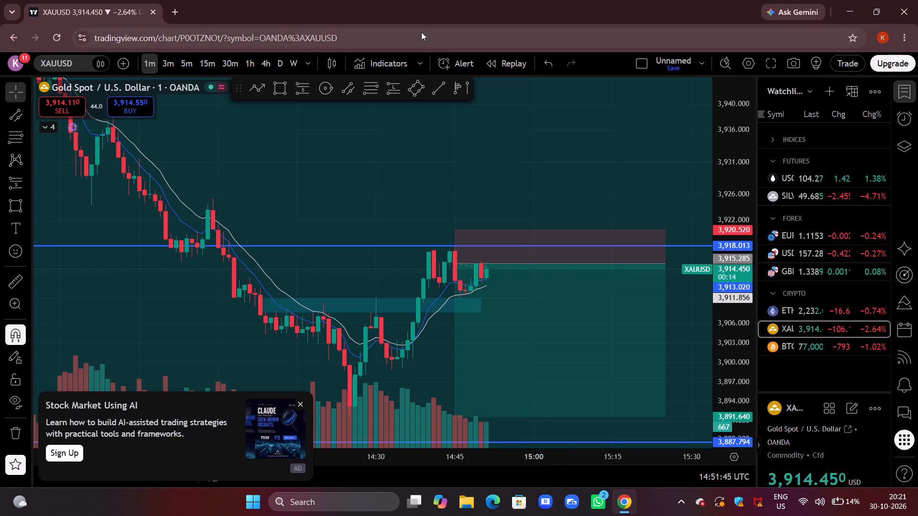
drag(606, 206, 546, 105)
drag(731, 324, 744, 231)
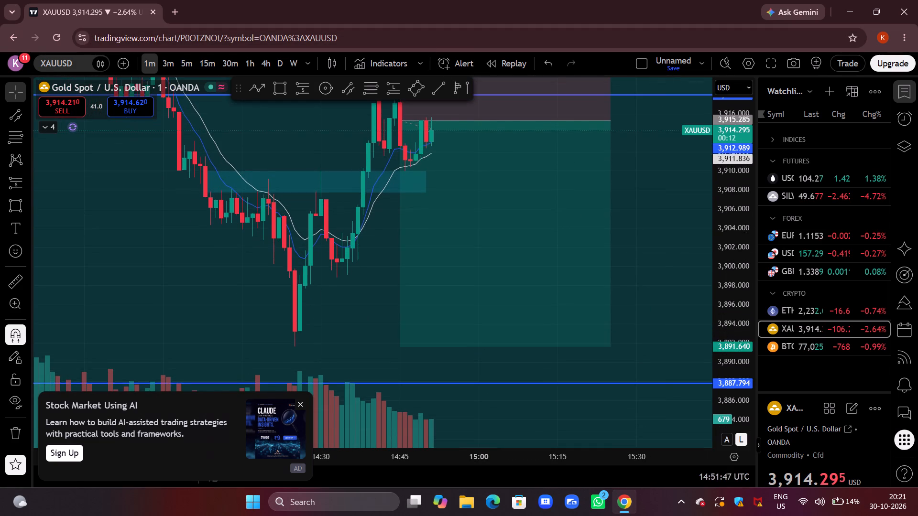
drag(664, 212, 604, 309)
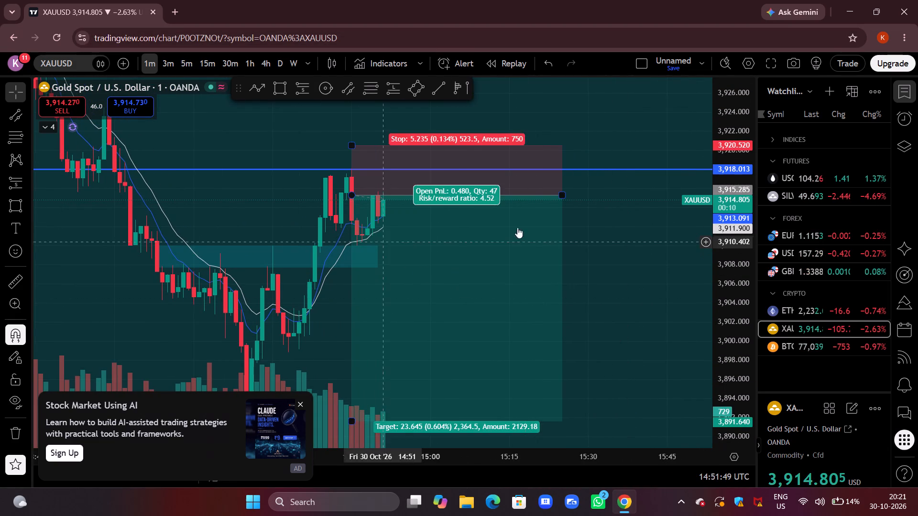
drag(625, 315, 622, 280)
Examine the short position against the latest XAUUSD candles on the 3-minute and 5-minute timeframes.
click(170, 62)
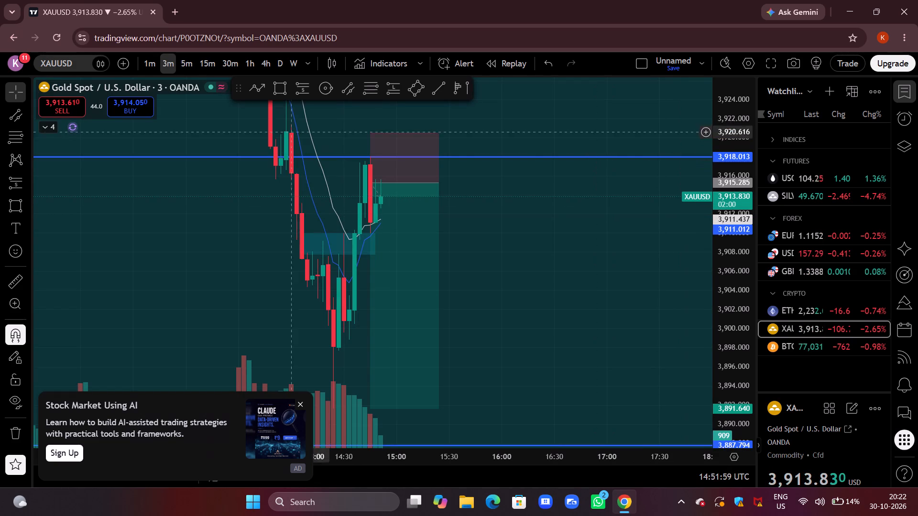
click(189, 72)
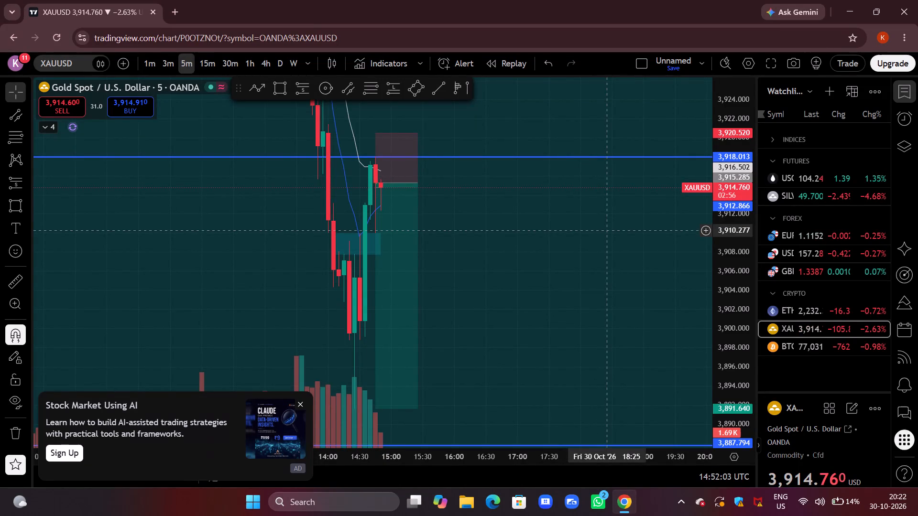
drag(546, 280, 659, 262)
scroll(659, 262, up, 4)
drag(743, 221, 700, 306)
drag(489, 267, 596, 267)
scroll(598, 267, up, 4)
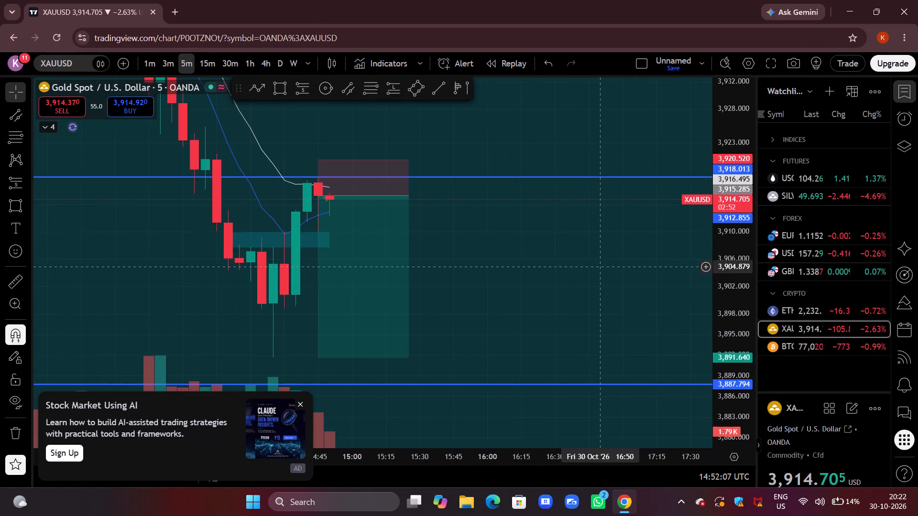
drag(472, 258, 649, 263)
drag(645, 264, 628, 307)
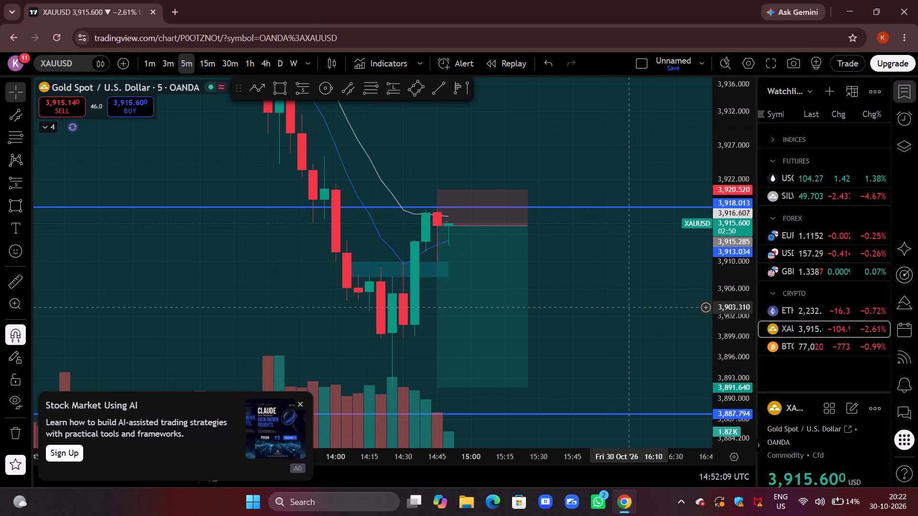
Examine the BTCUSD move away from the support rectangle on the 5-minute, 3-minute and 1-minute timeframes.
click(798, 353)
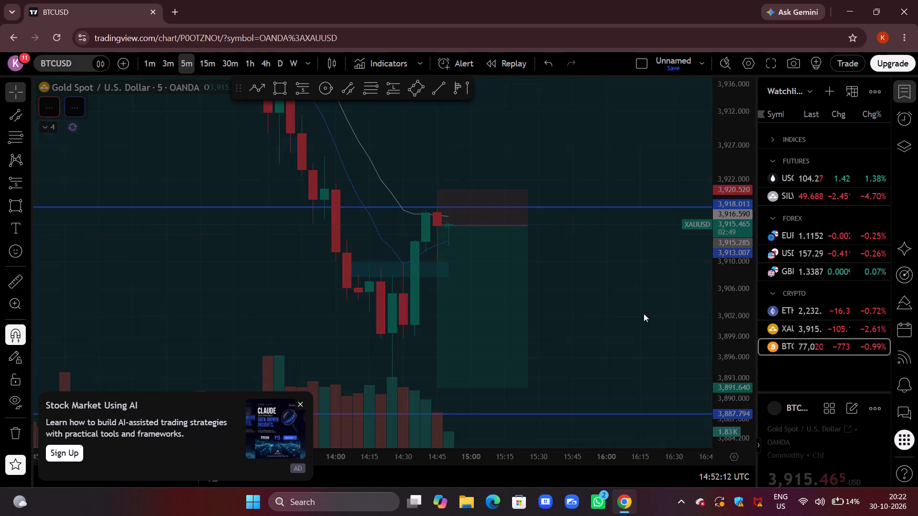
drag(596, 295, 598, 264)
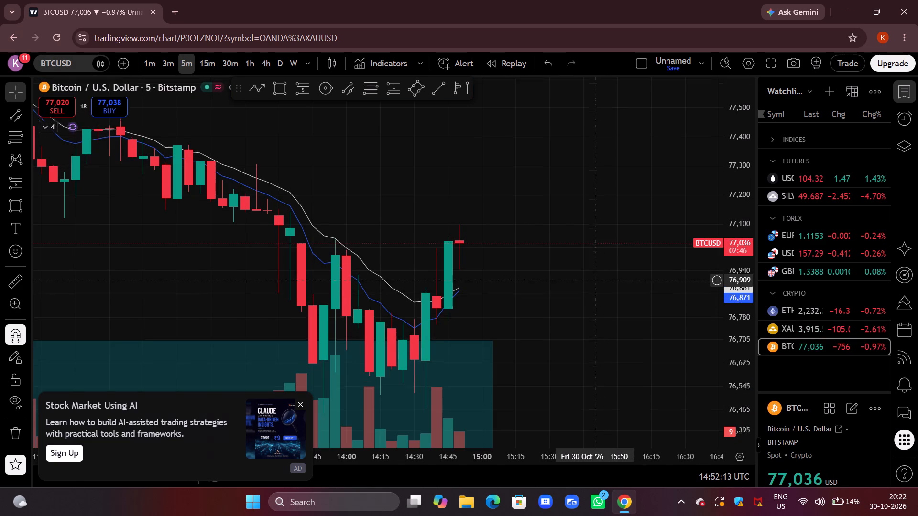
drag(598, 264, 602, 240)
scroll(579, 204, down, 5)
drag(732, 130, 691, 208)
drag(670, 206, 623, 262)
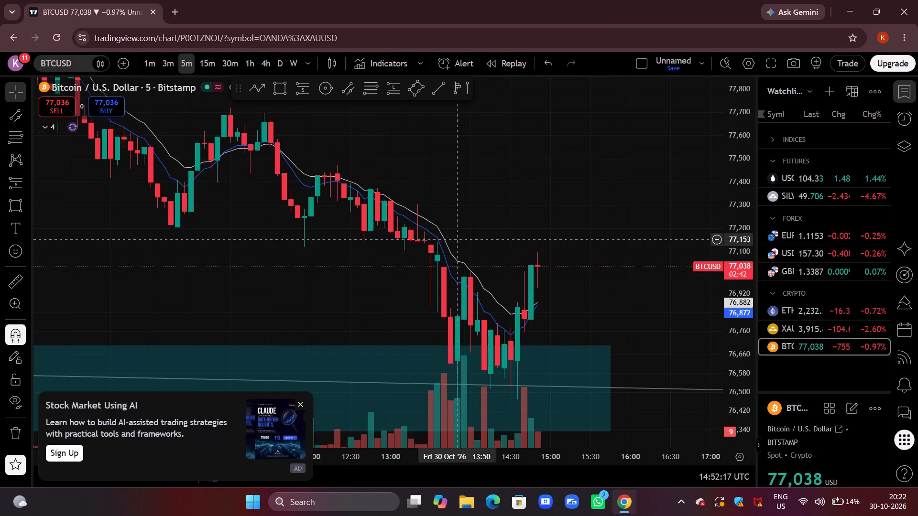
click(166, 57)
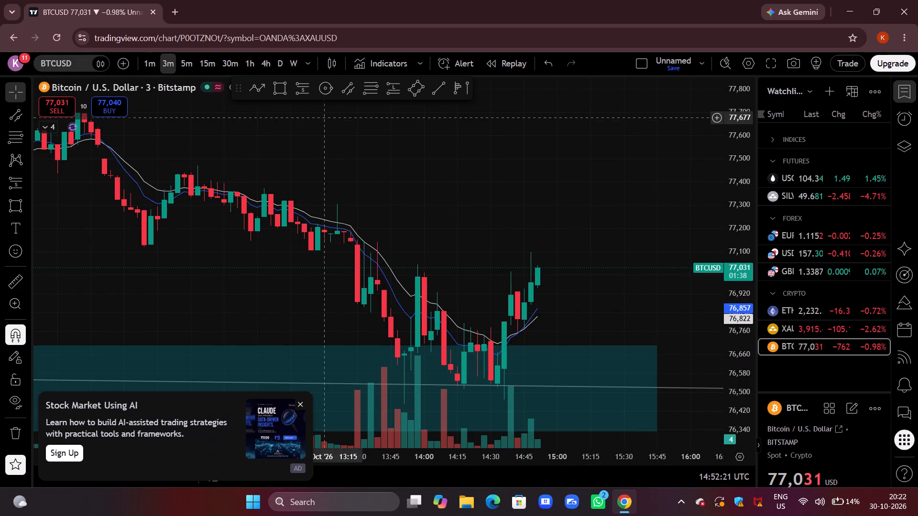
click(149, 64)
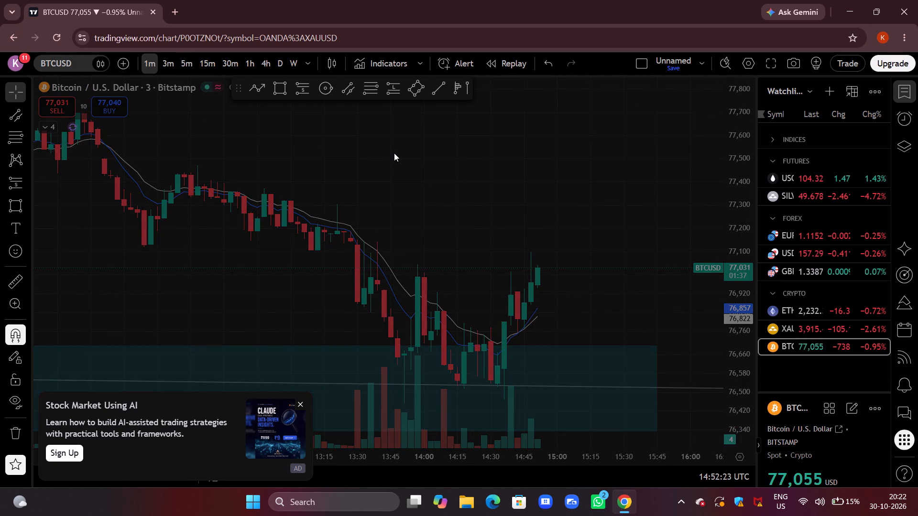
scroll(396, 151, down, 6)
scroll(437, 141, down, 3)
drag(568, 192, 561, 193)
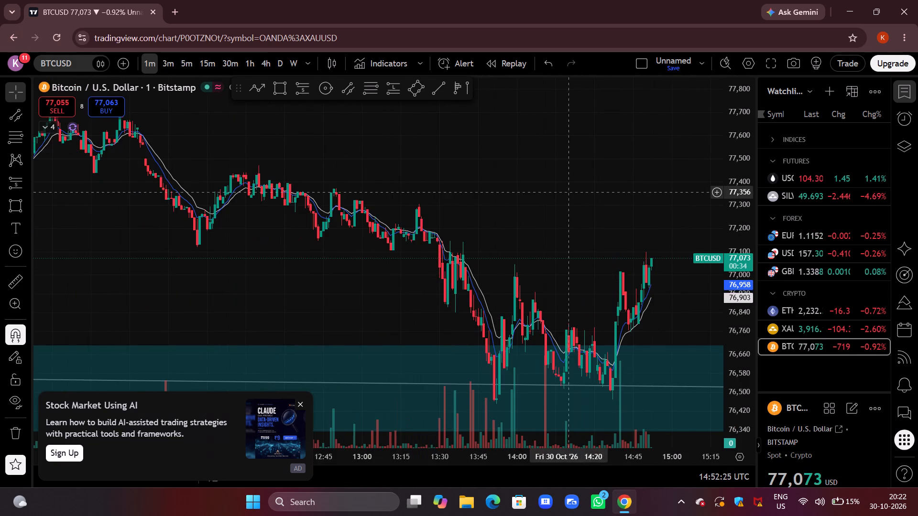
drag(561, 193, 504, 194)
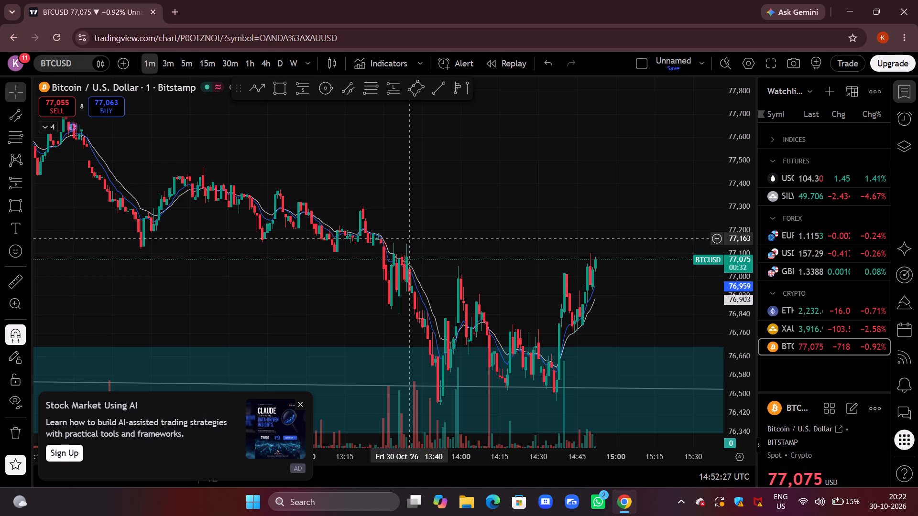
drag(405, 215, 543, 219)
drag(543, 219, 342, 208)
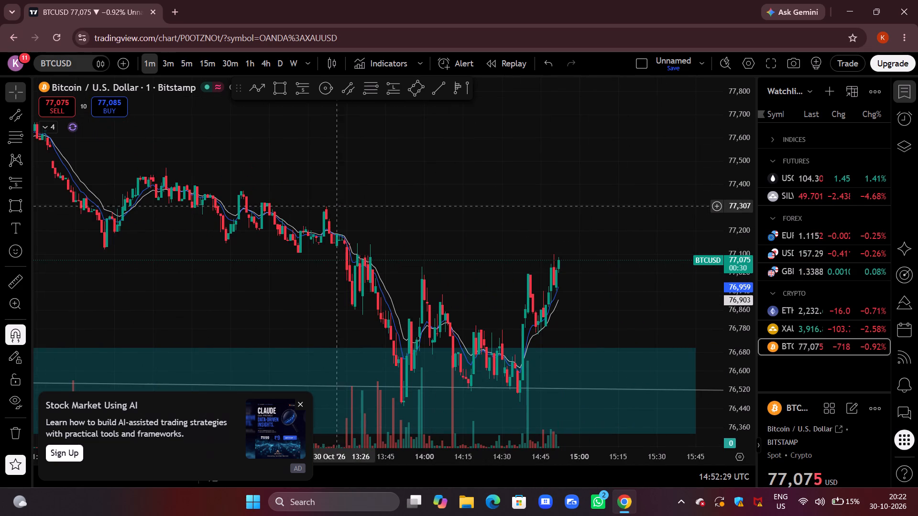
Draw a descending trend line on the 1-minute BTCUSD chart from the 77,470 high across the lower highs, ending just past the latest candles.
click(442, 92)
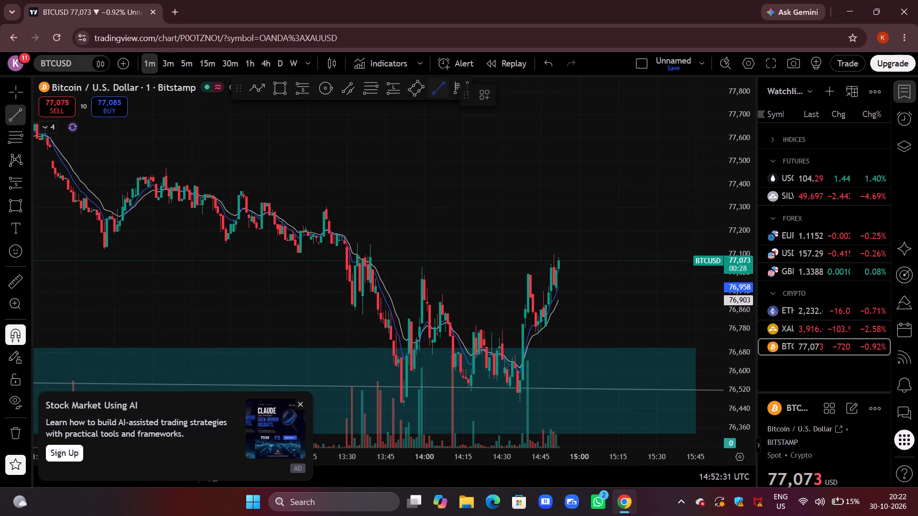
click(167, 166)
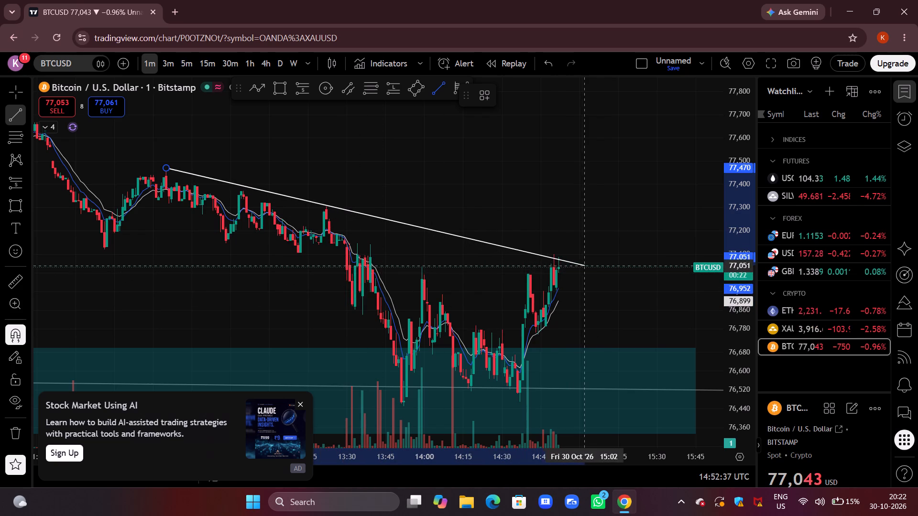
click(610, 283)
click(616, 237)
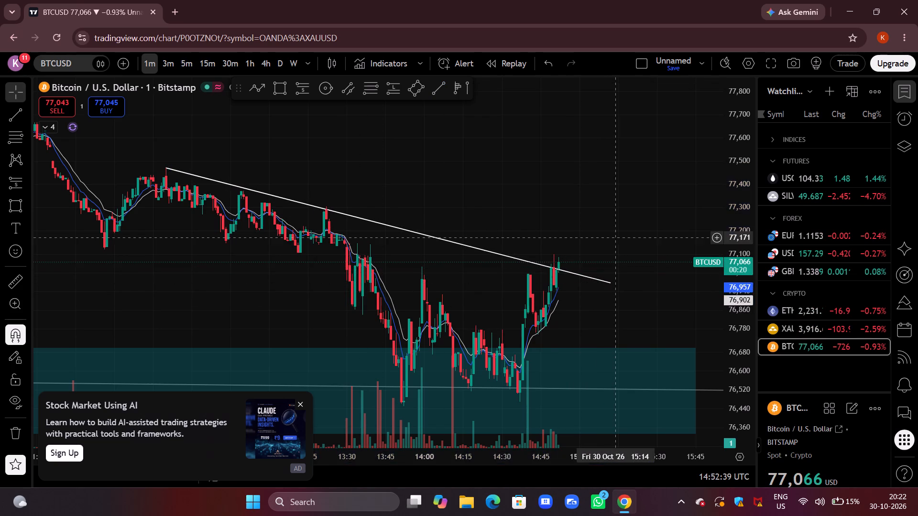
Draw a rectangle on the 1-minute BTCUSD chart from about 77,146 to 77,066, spanning from the earlier swing highs to the latest candles.
drag(616, 237, 633, 169)
drag(730, 319, 740, 248)
drag(676, 248, 643, 321)
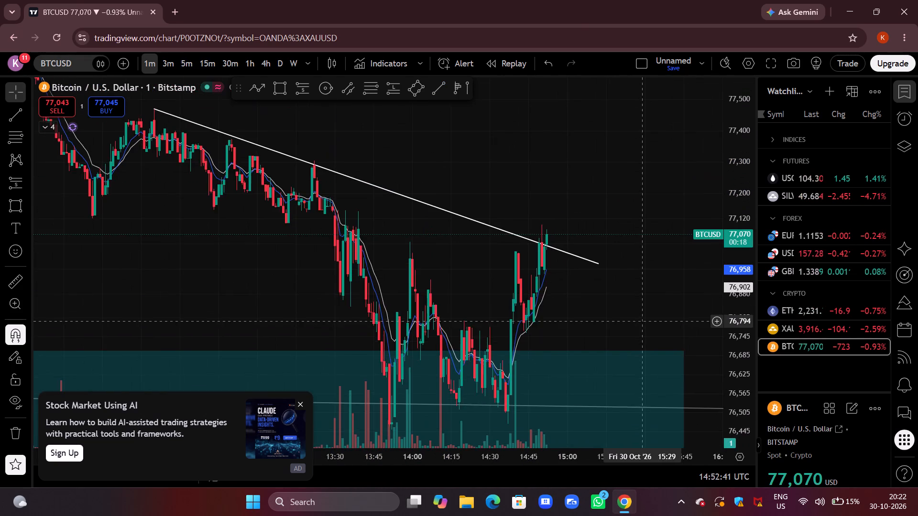
scroll(642, 318, up, 7)
drag(478, 324, 645, 296)
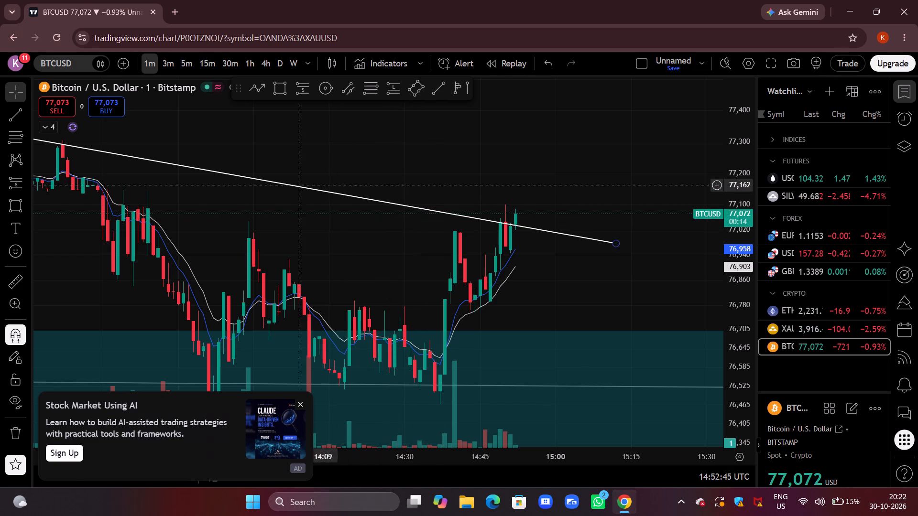
click(278, 92)
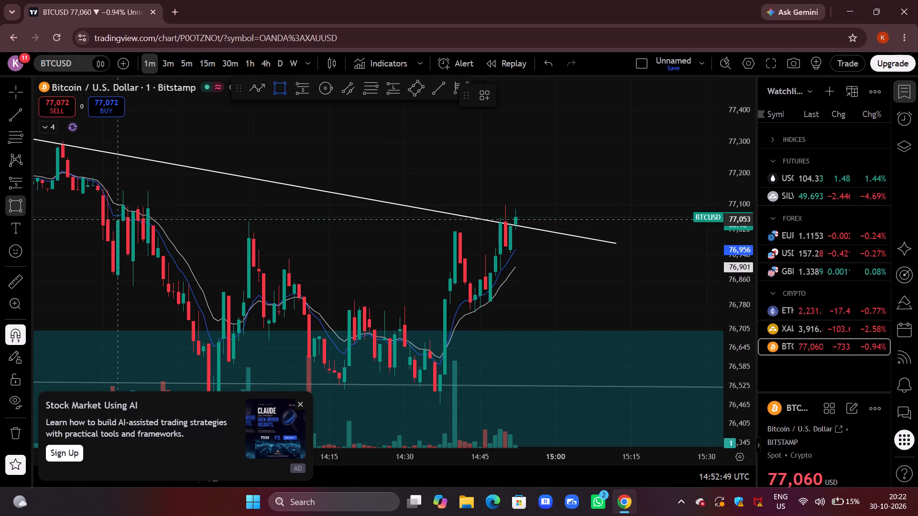
click(123, 191)
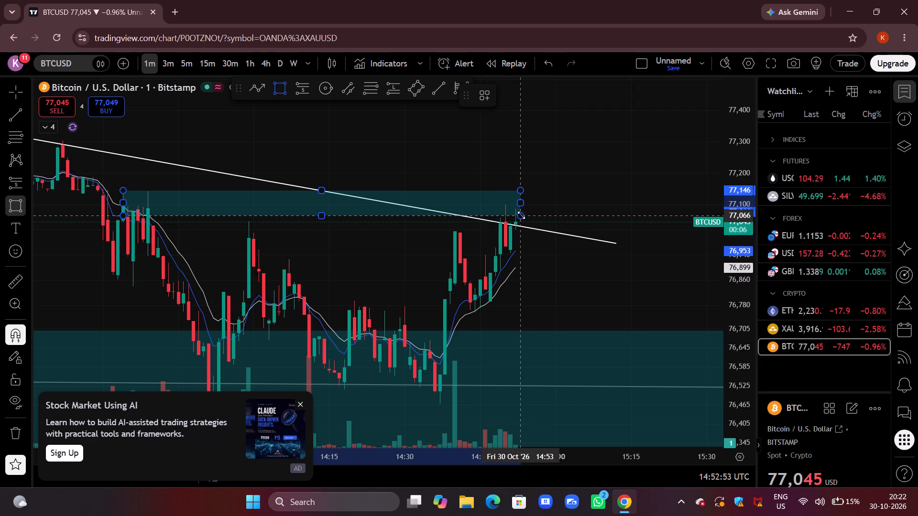
click(521, 215)
Lower the new resistance rectangle's top edge to about 77,119 and extend its right edge slightly past the latest candles.
drag(518, 190, 517, 194)
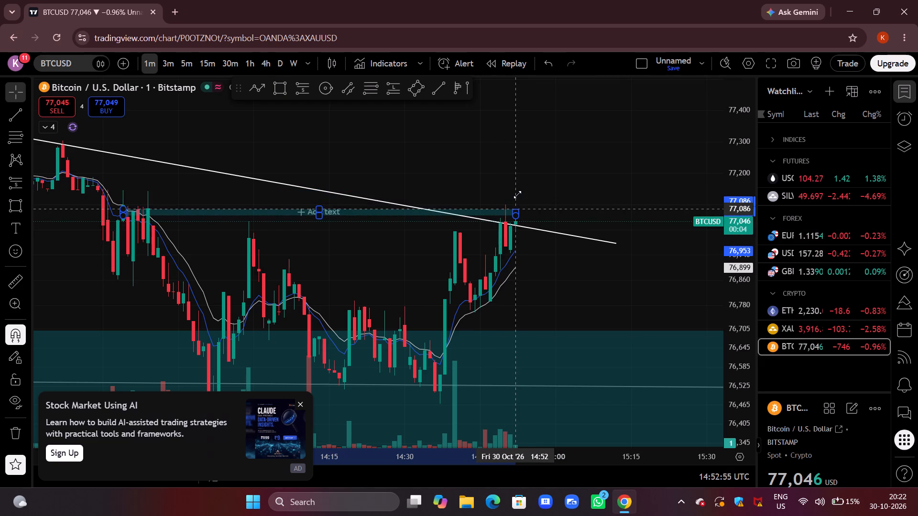
drag(517, 194, 518, 200)
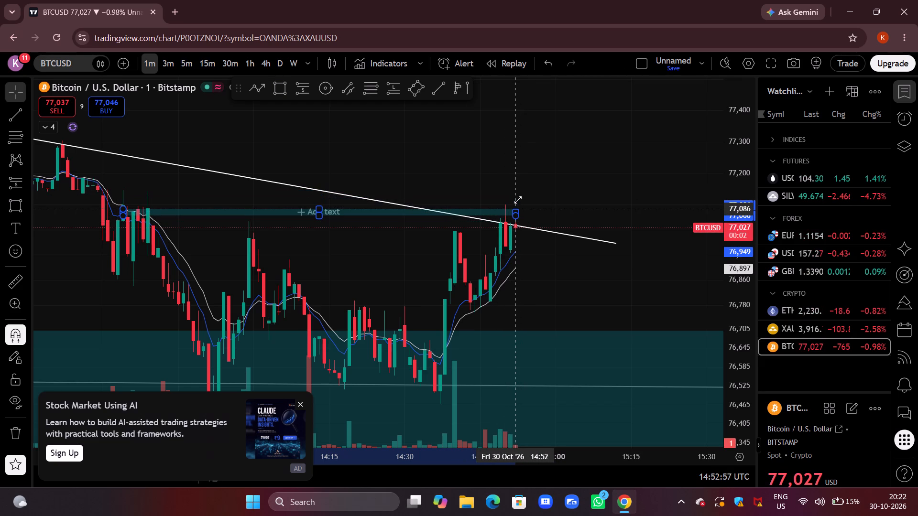
drag(518, 200, 519, 198)
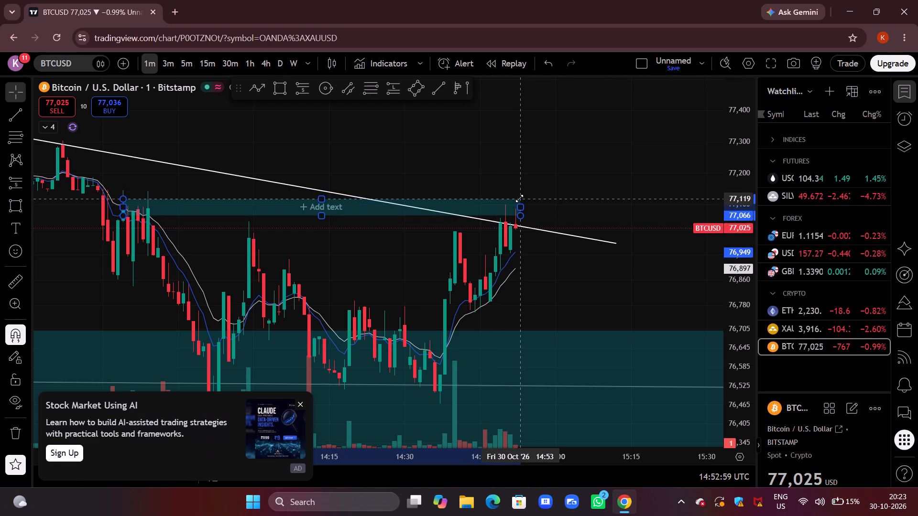
drag(519, 198, 519, 199)
click(527, 173)
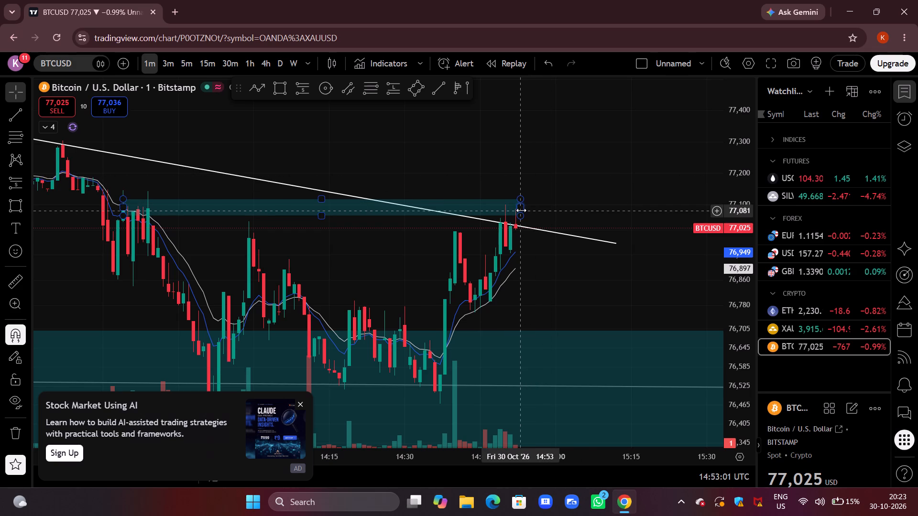
drag(521, 210, 548, 203)
click(497, 166)
Examine BTCUSD's reaction at the descending trend line and resistance rectangle on the 5-minute, 3-minute and 1-minute timeframes.
drag(530, 174, 569, 177)
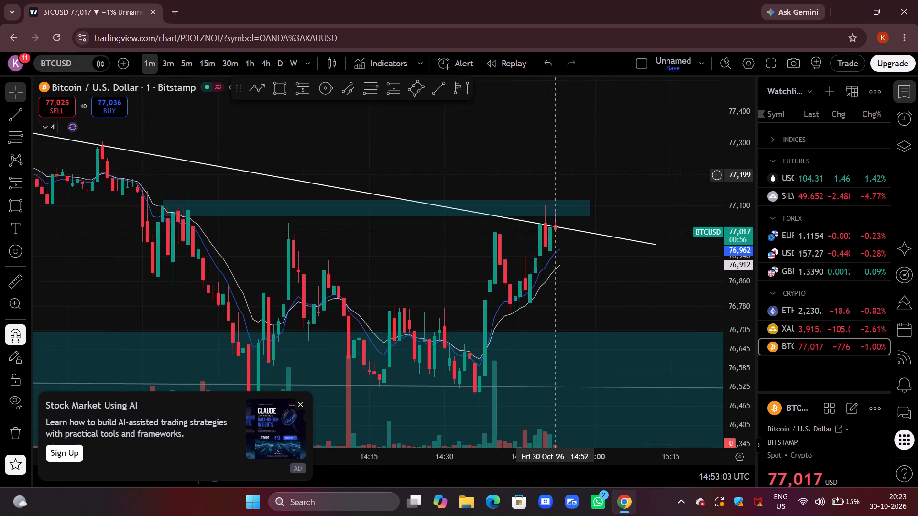
drag(569, 177, 570, 160)
drag(582, 145, 557, 146)
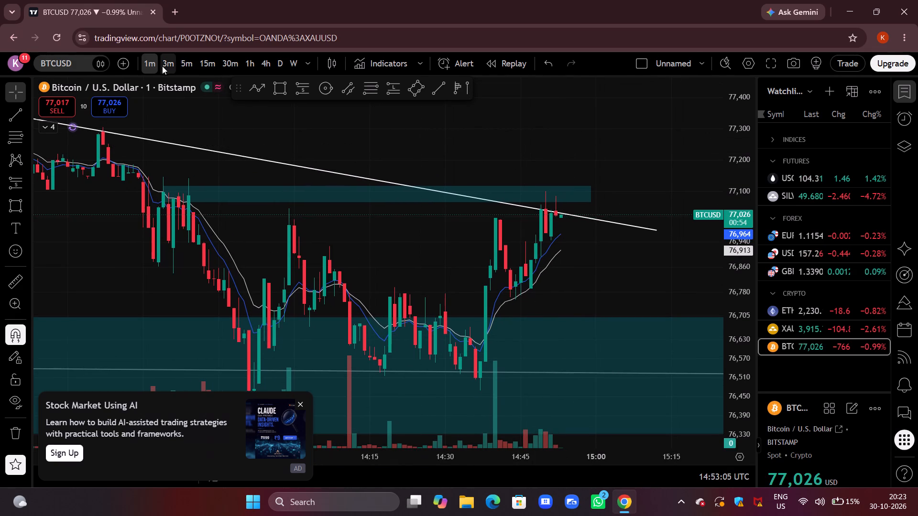
click(164, 65)
click(185, 61)
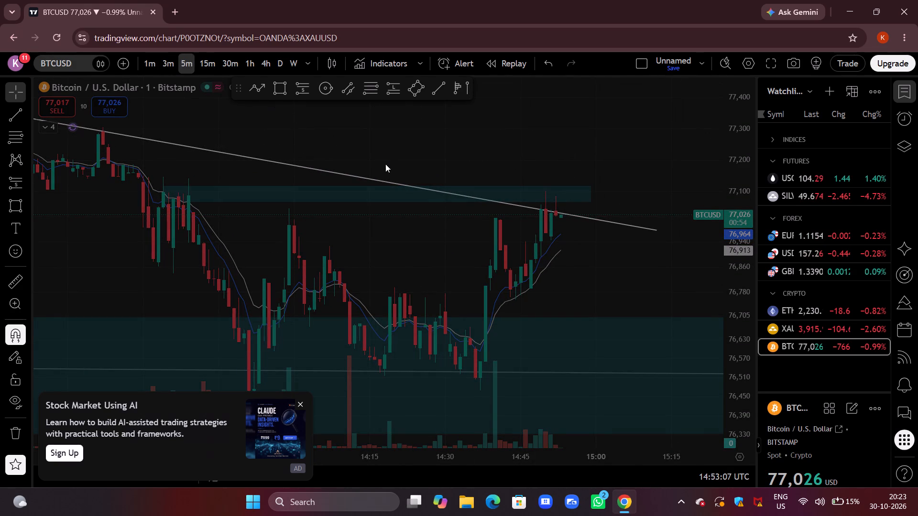
drag(604, 264, 574, 264)
scroll(569, 264, up, 9)
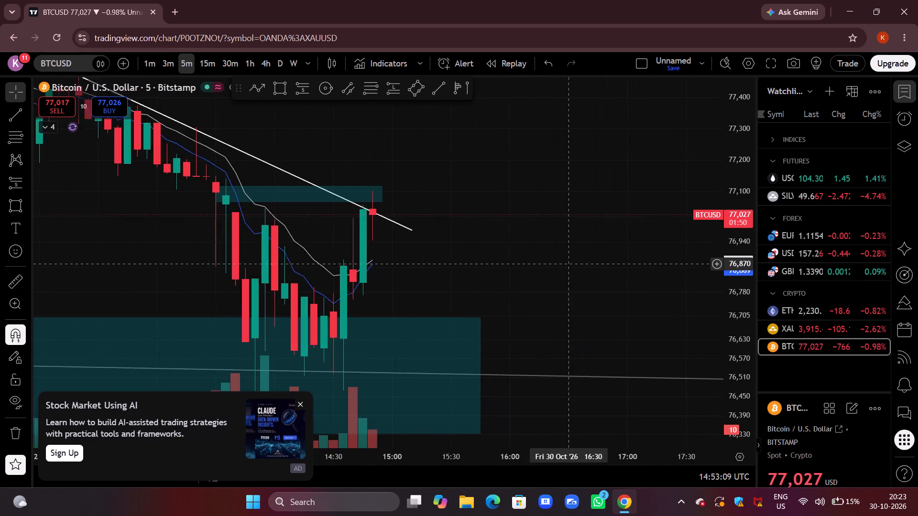
drag(358, 245, 481, 240)
drag(484, 281, 519, 296)
scroll(518, 295, up, 2)
drag(502, 285, 535, 282)
drag(511, 149, 632, 225)
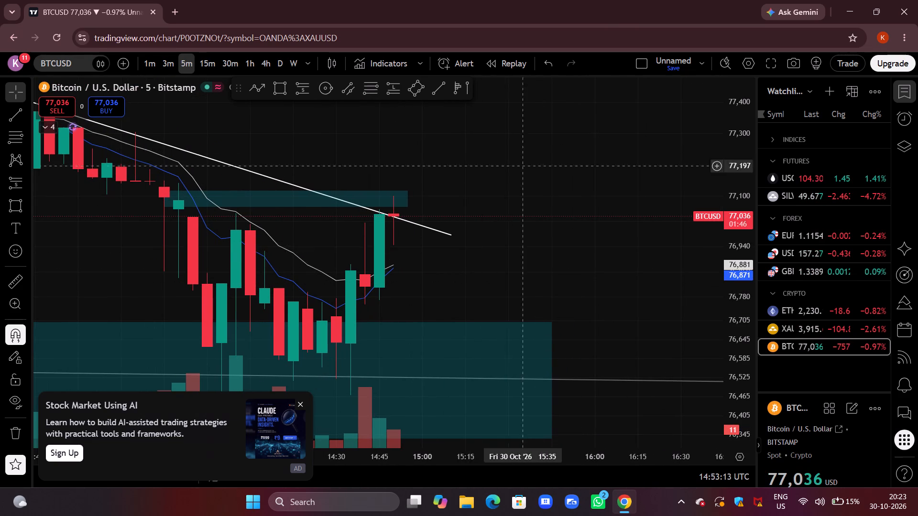
drag(632, 225, 641, 227)
drag(741, 183, 708, 258)
scroll(610, 252, down, 11)
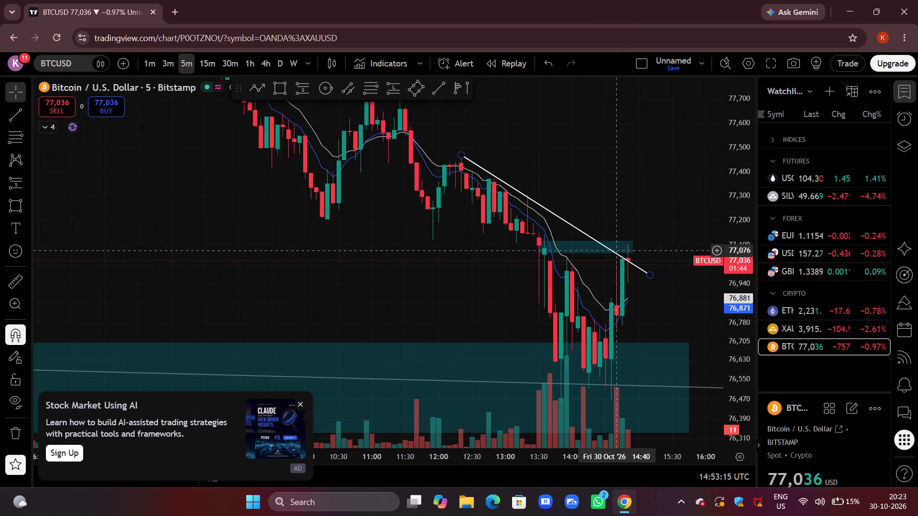
drag(660, 211, 591, 221)
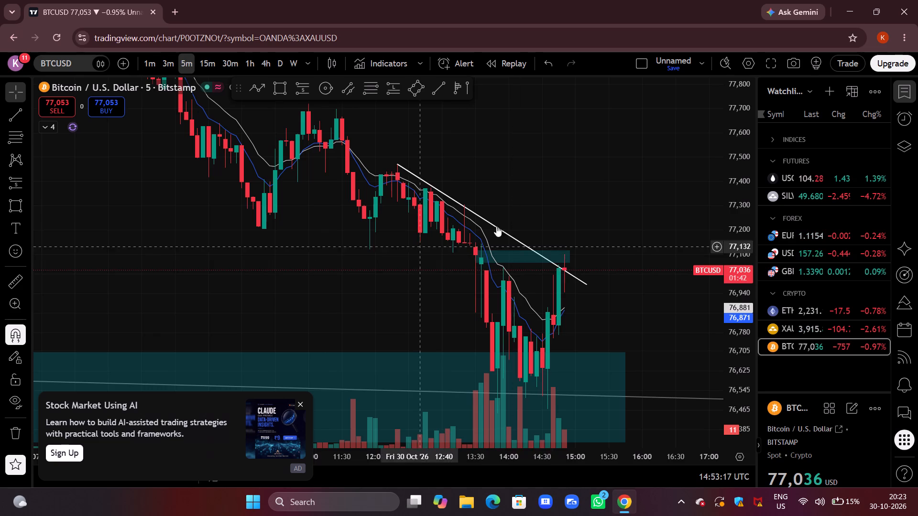
drag(607, 200, 538, 184)
click(170, 68)
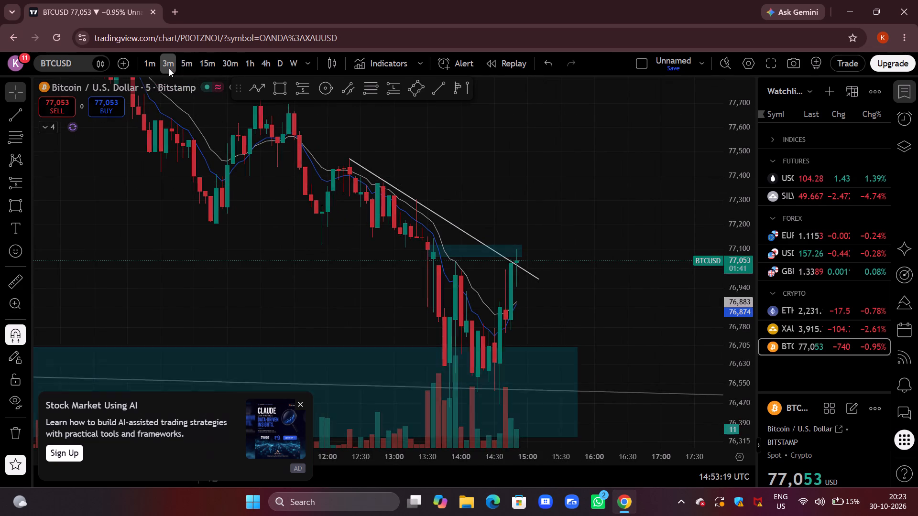
click(153, 66)
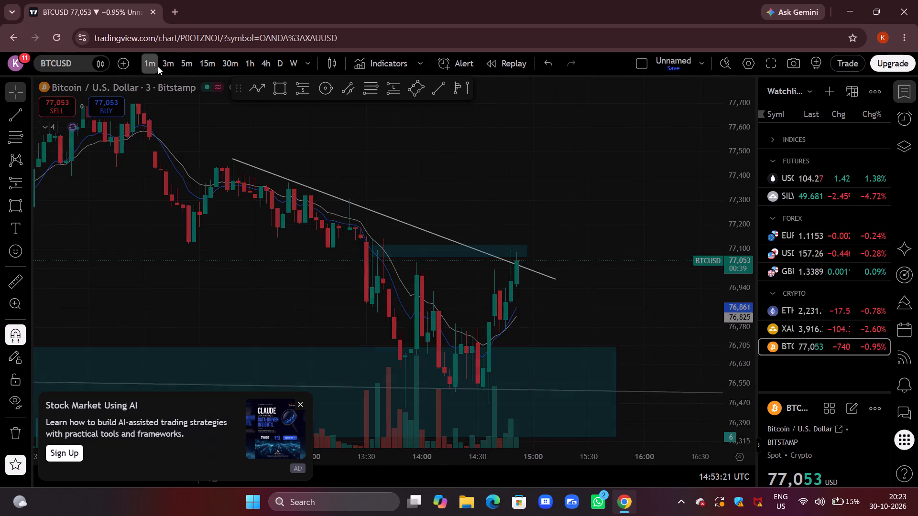
drag(725, 363, 724, 295)
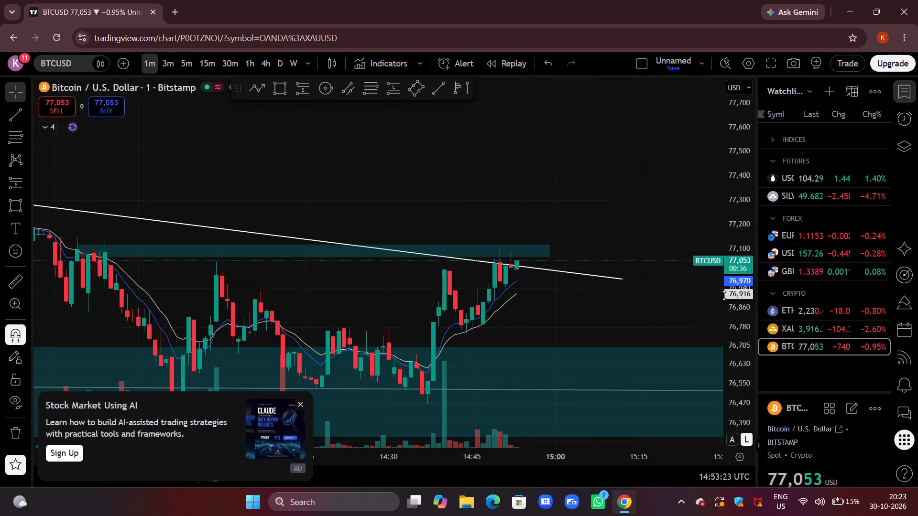
drag(724, 295, 725, 290)
drag(643, 321, 675, 245)
scroll(675, 245, down, 6)
drag(659, 287, 591, 330)
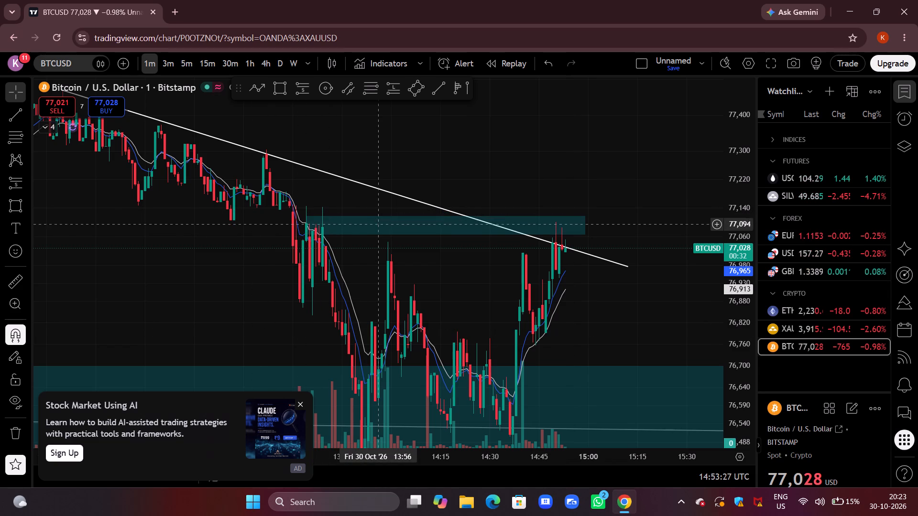
Shift the resistance rectangle slightly upward and extend its right edge further past the latest BTCUSD candles.
drag(379, 215, 373, 208)
click(498, 166)
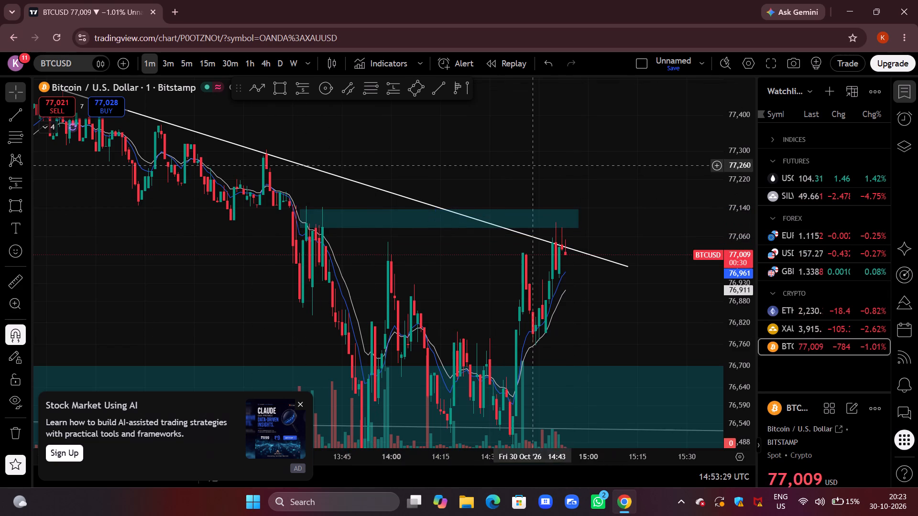
drag(579, 220, 596, 218)
click(587, 191)
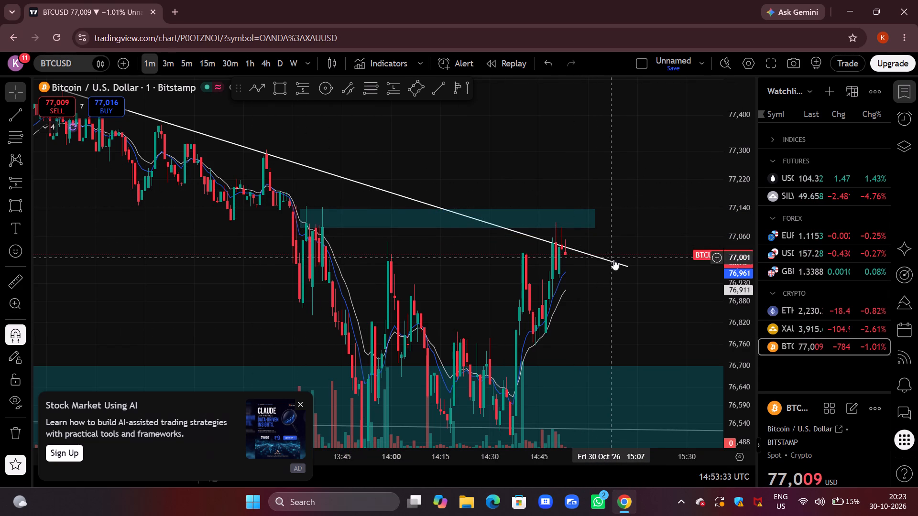
Raise the descending trend line's lower end to 77,019 at 15:13 so it follows the latest highs.
drag(626, 265, 632, 251)
click(600, 188)
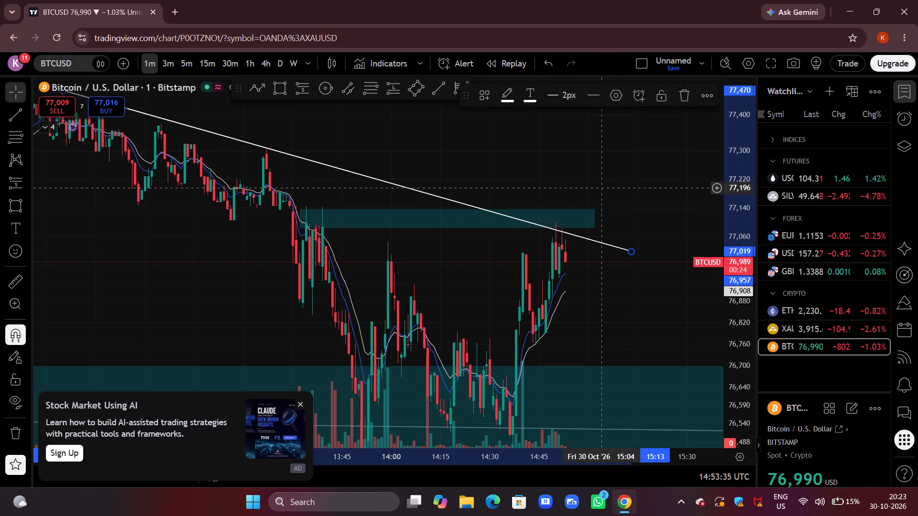
Examine the adjusted trend line and resistance rectangle against the broader BTCUSD downtrend on the 5-minute timeframe.
drag(600, 185, 641, 260)
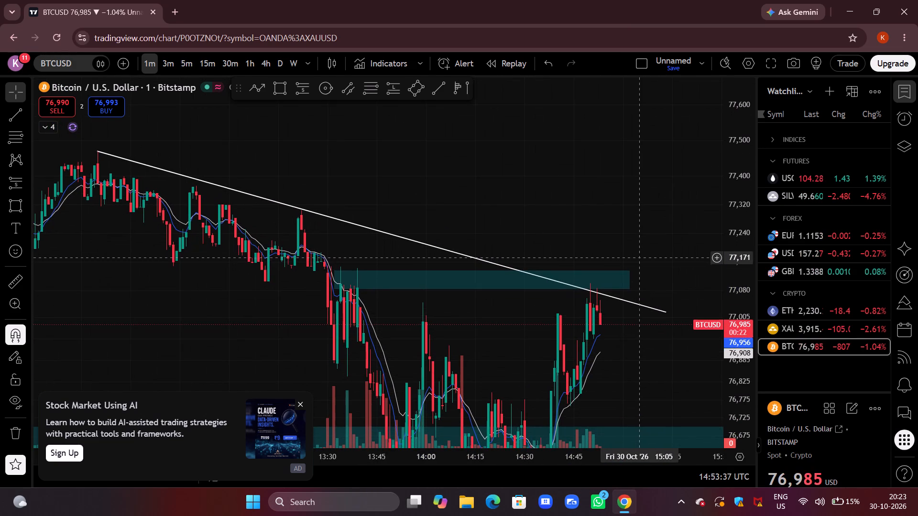
drag(585, 197, 571, 153)
click(187, 64)
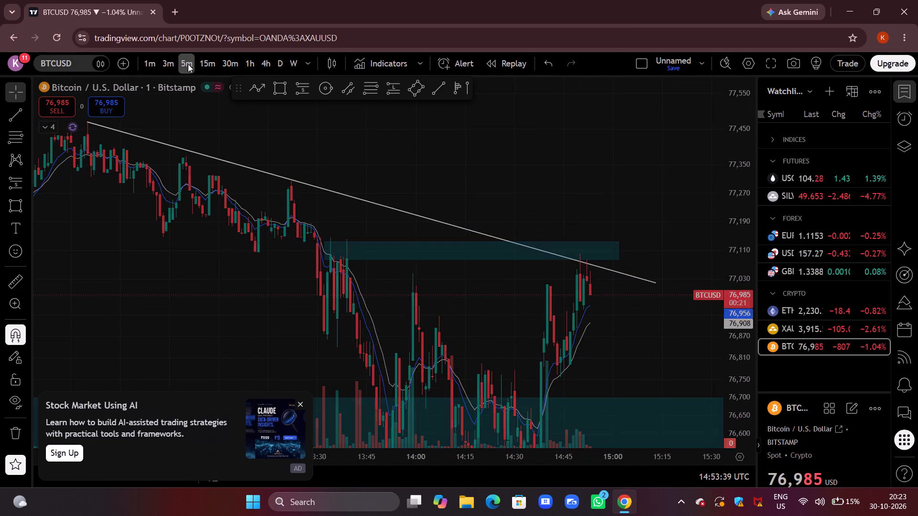
drag(740, 130, 706, 332)
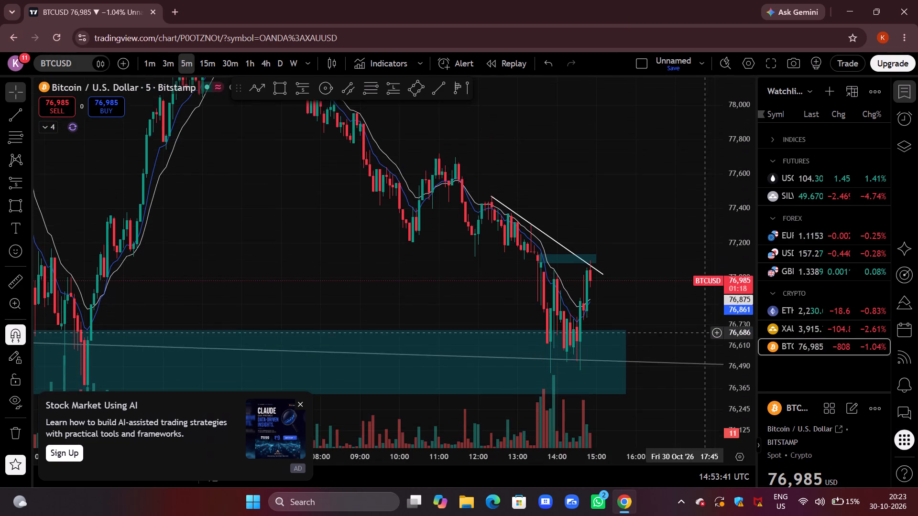
drag(660, 303, 593, 212)
scroll(593, 212, up, 4)
drag(598, 210, 612, 301)
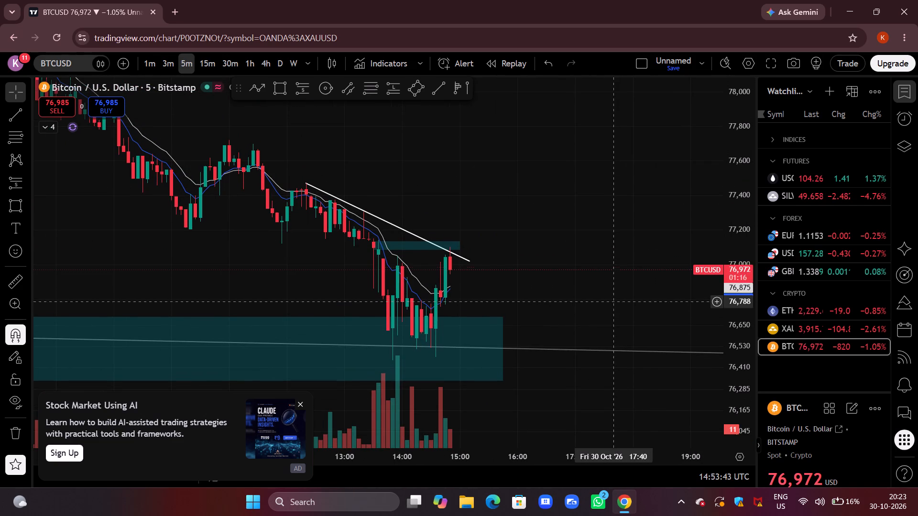
drag(505, 206, 623, 308)
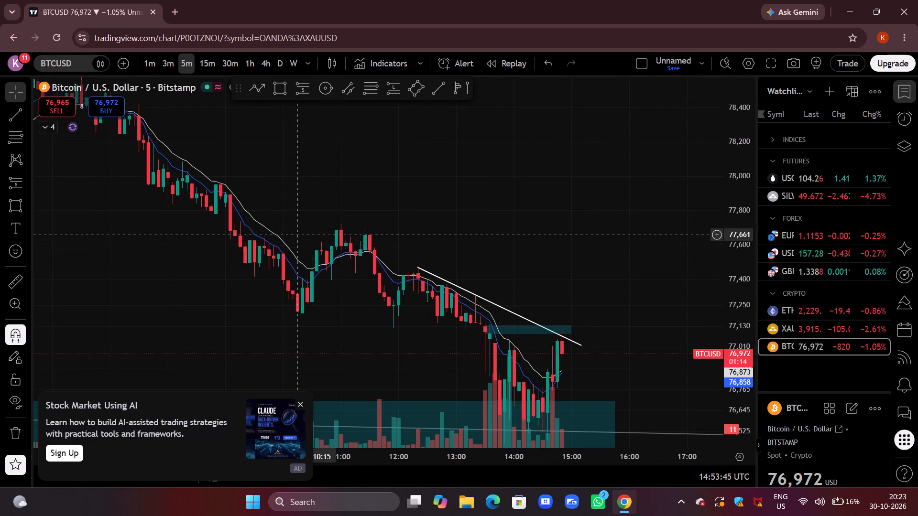
drag(435, 204, 451, 281)
scroll(453, 281, down, 5)
drag(577, 251, 515, 239)
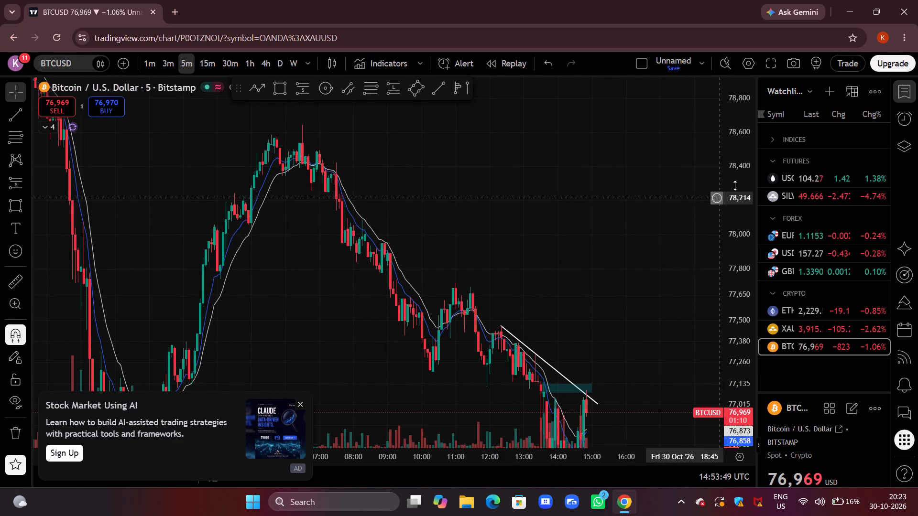
drag(735, 177, 710, 255)
drag(643, 264, 607, 159)
scroll(622, 282, up, 5)
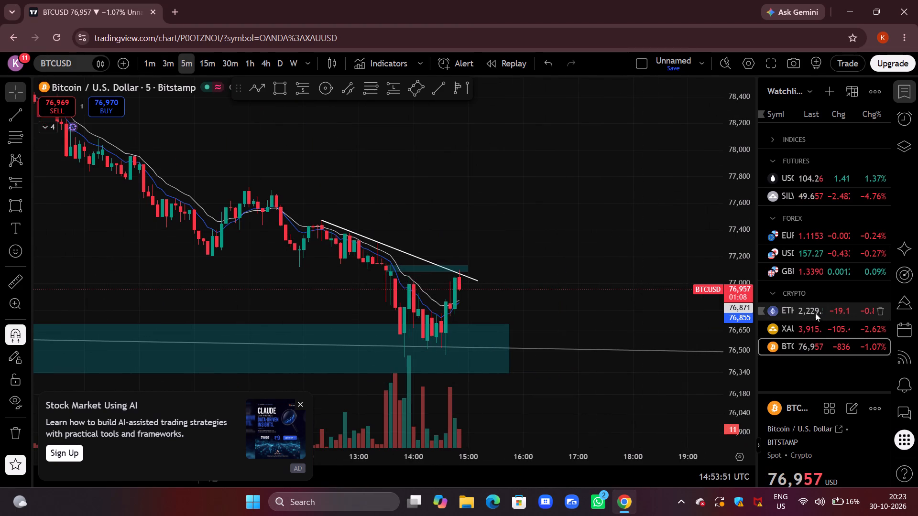
Switch to XAUUSD, dismiss the advertisement, and examine the short position against the latest candles and blue levels on the 5-minute timeframe.
click(815, 328)
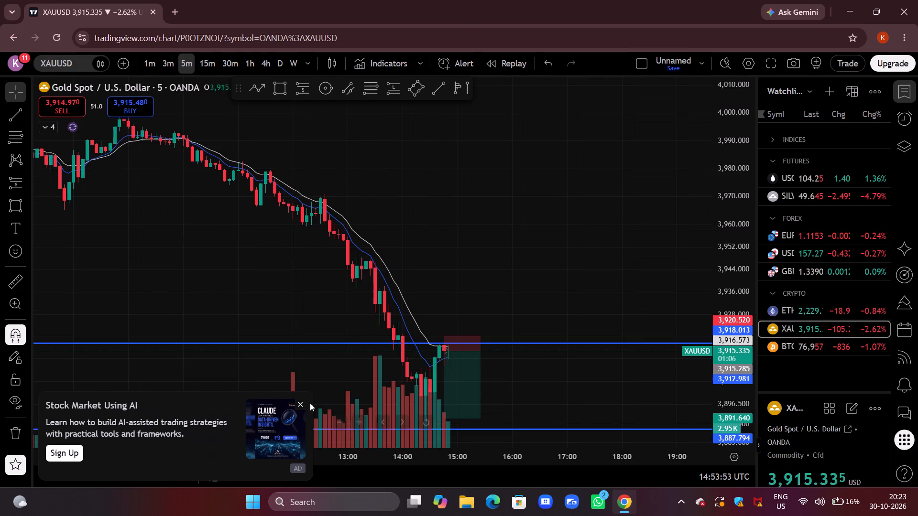
click(297, 402)
drag(506, 206, 505, 126)
drag(742, 387, 741, 228)
drag(666, 288, 654, 161)
scroll(645, 212, up, 5)
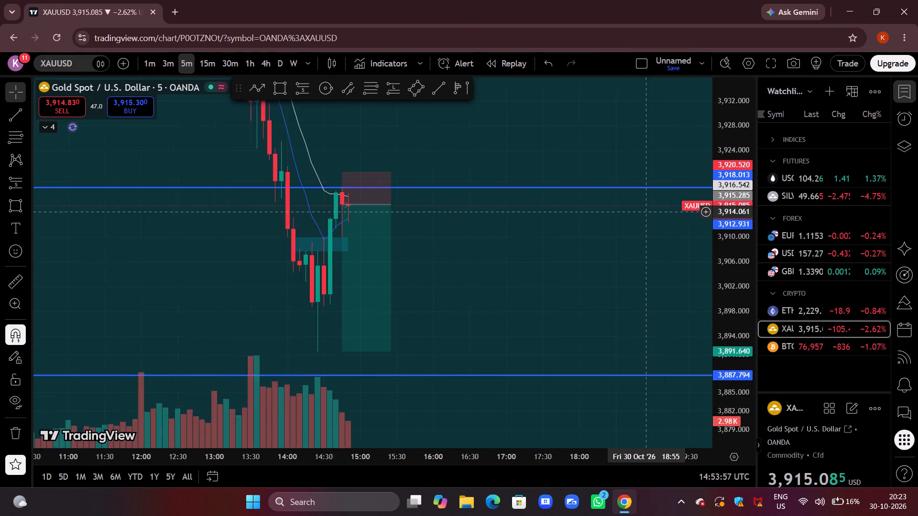
drag(514, 270, 703, 275)
scroll(686, 276, up, 3)
drag(518, 290, 607, 296)
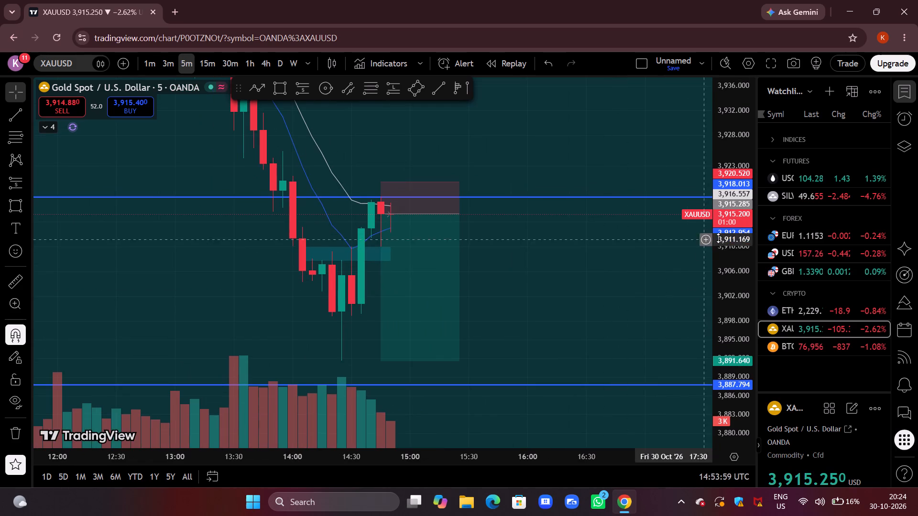
drag(731, 251, 704, 302)
drag(581, 313, 578, 333)
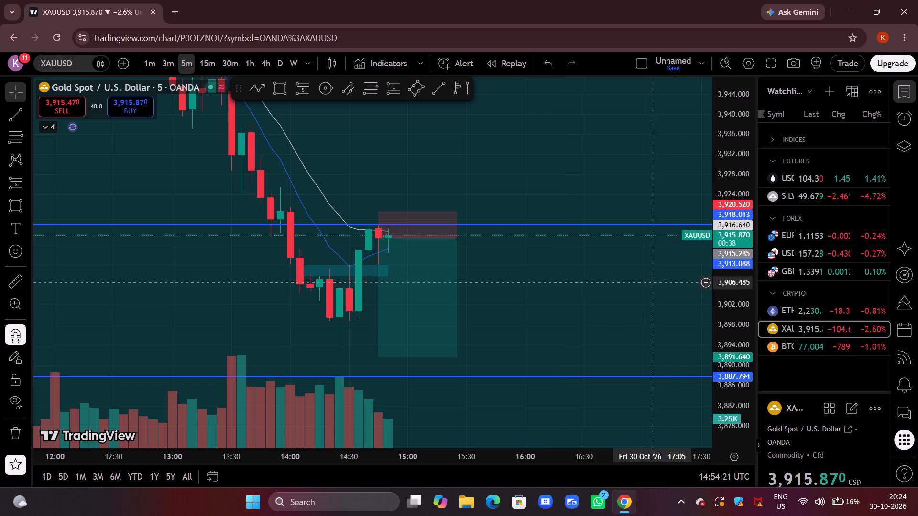
drag(550, 193, 488, 178)
scroll(487, 181, down, 4)
drag(588, 299, 527, 312)
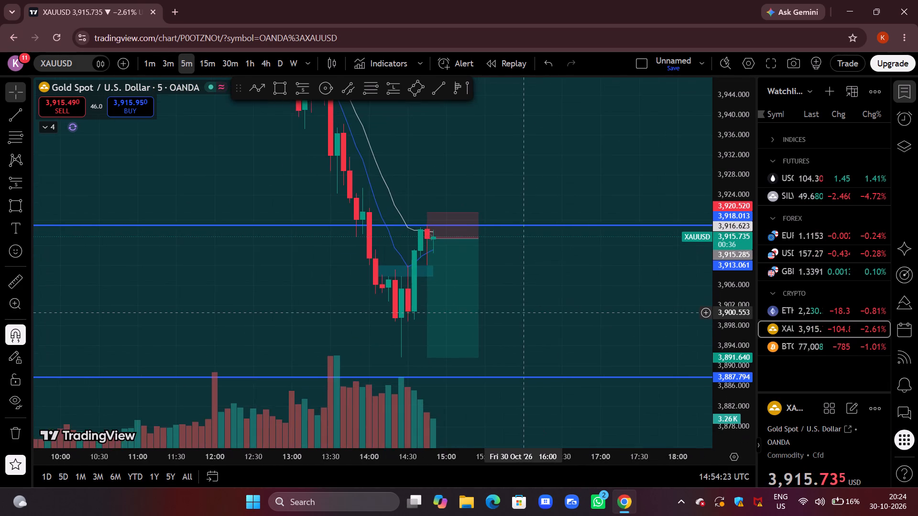
scroll(527, 312, up, 3)
drag(521, 301, 546, 294)
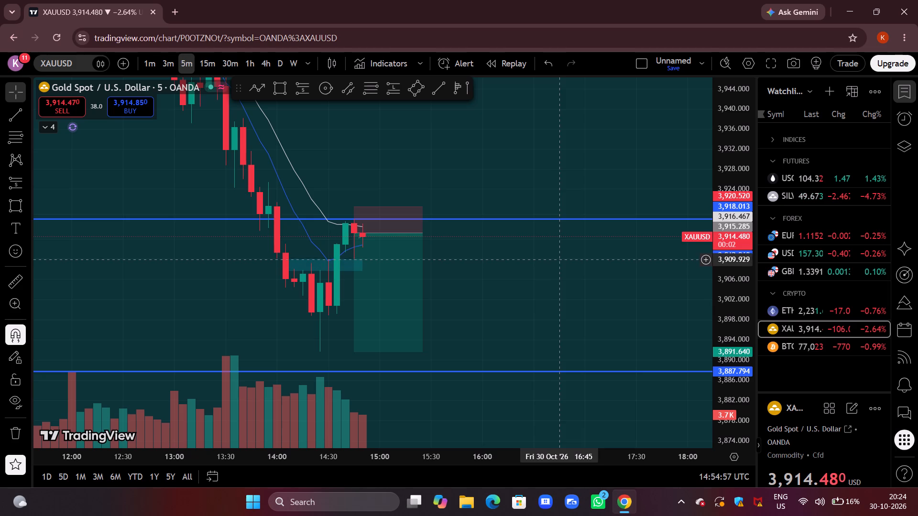
Examine the short position on XAUUSD against the latest 5-minute candles and the blue horizontal levels.
click(738, 182)
drag(640, 269, 560, 267)
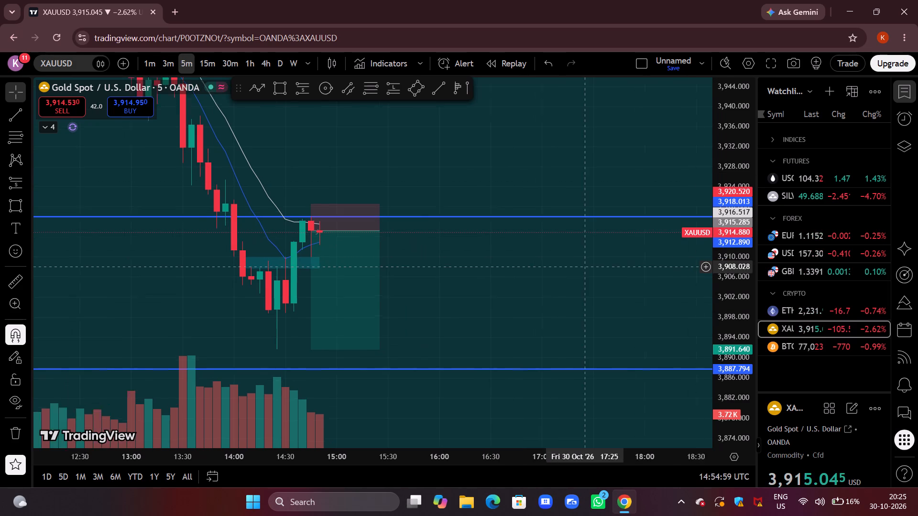
drag(560, 267, 560, 267)
scroll(557, 268, down, 6)
drag(590, 274, 499, 296)
drag(732, 334, 725, 271)
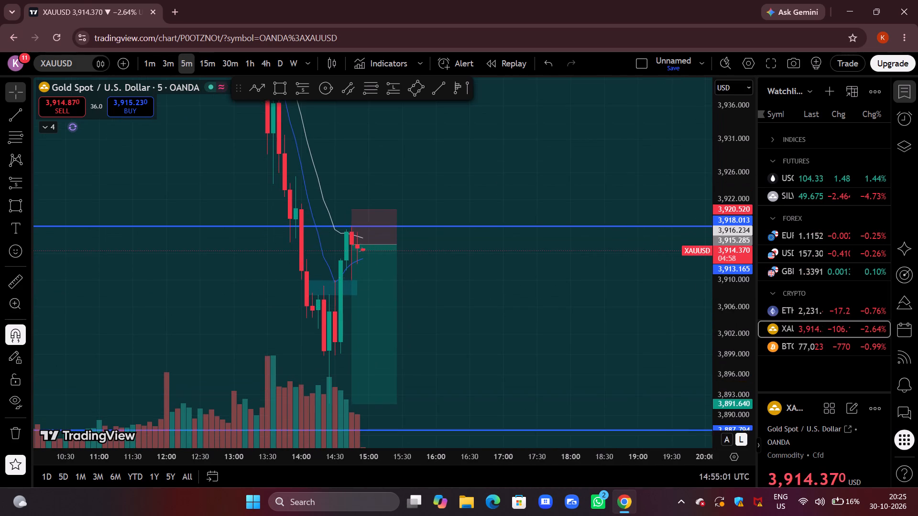
drag(625, 305, 583, 311)
scroll(585, 311, up, 1)
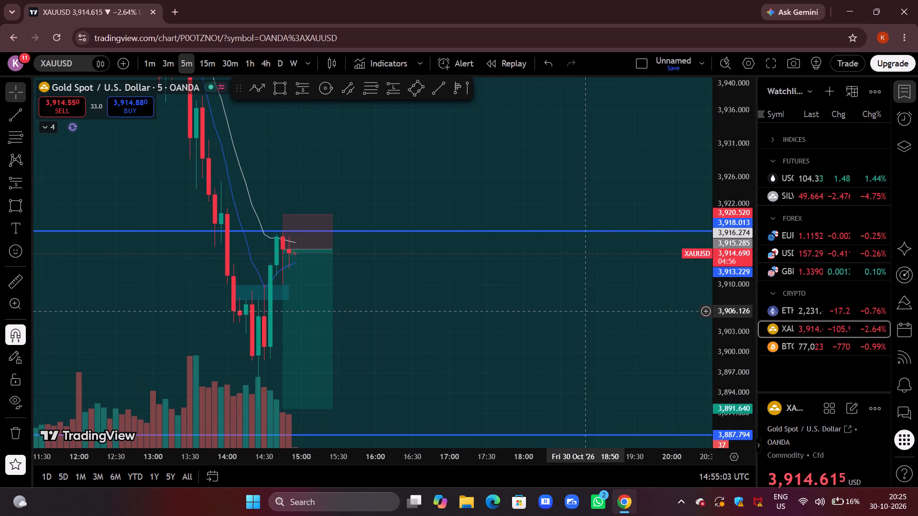
Switch to ETHUSD and examine the recent swing highs and lows on the 5-minute timeframe.
click(816, 306)
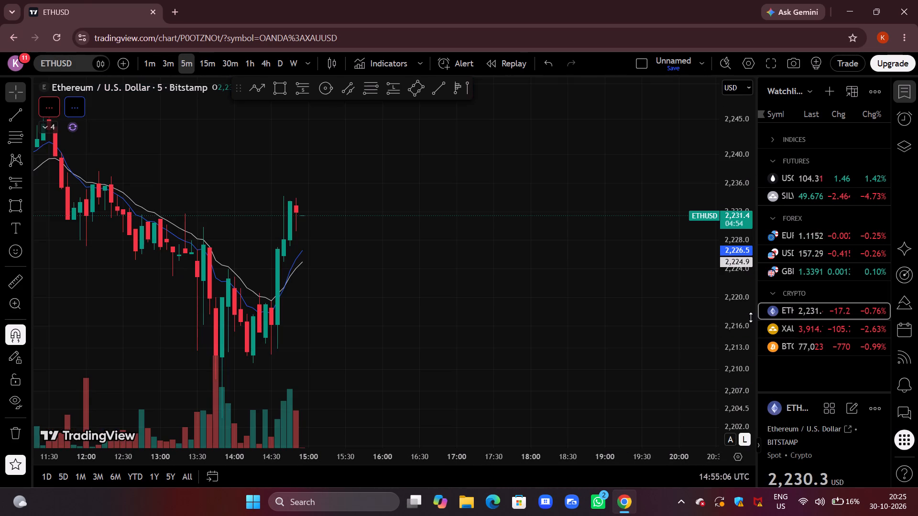
scroll(553, 326, down, 4)
drag(576, 296, 523, 342)
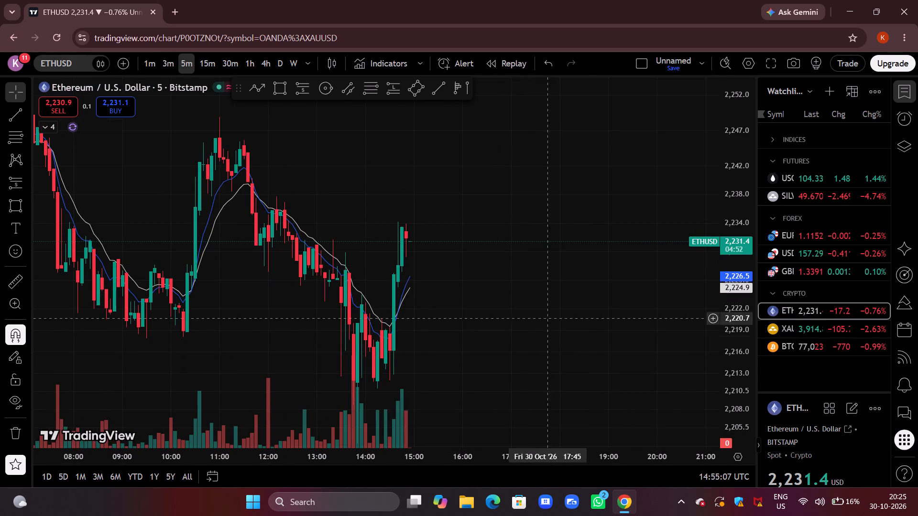
drag(731, 163, 700, 235)
scroll(479, 272, down, 6)
drag(604, 302, 536, 337)
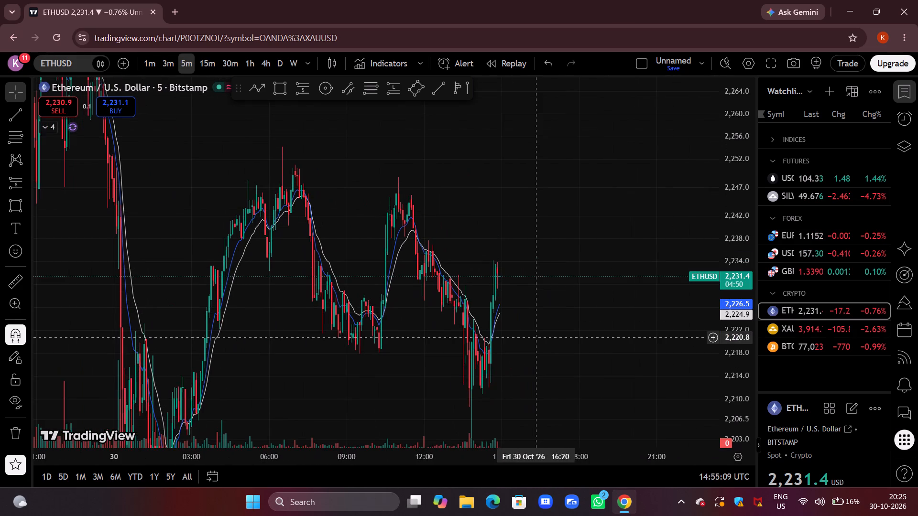
drag(574, 352, 542, 228)
drag(735, 174, 725, 235)
drag(669, 268, 636, 283)
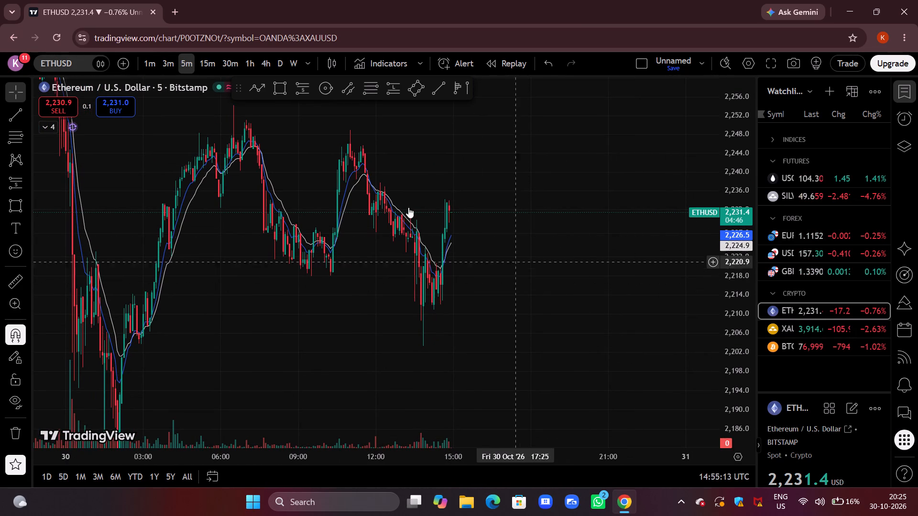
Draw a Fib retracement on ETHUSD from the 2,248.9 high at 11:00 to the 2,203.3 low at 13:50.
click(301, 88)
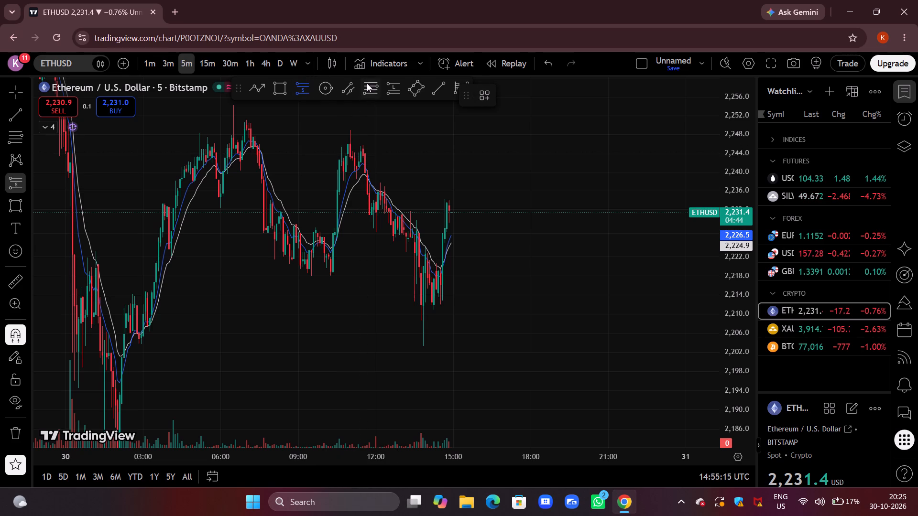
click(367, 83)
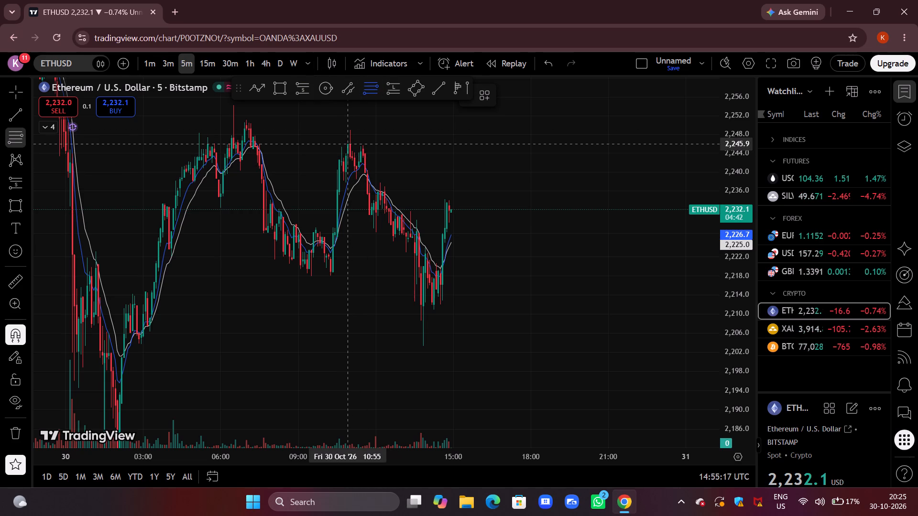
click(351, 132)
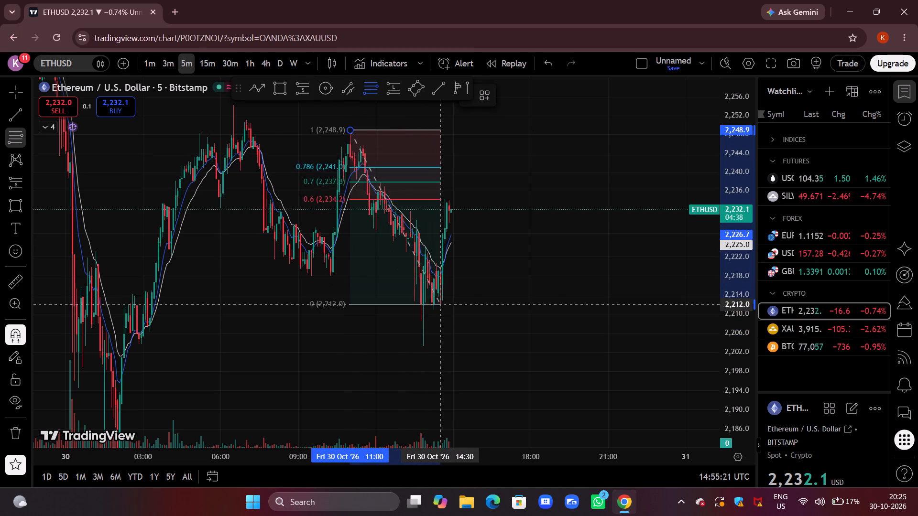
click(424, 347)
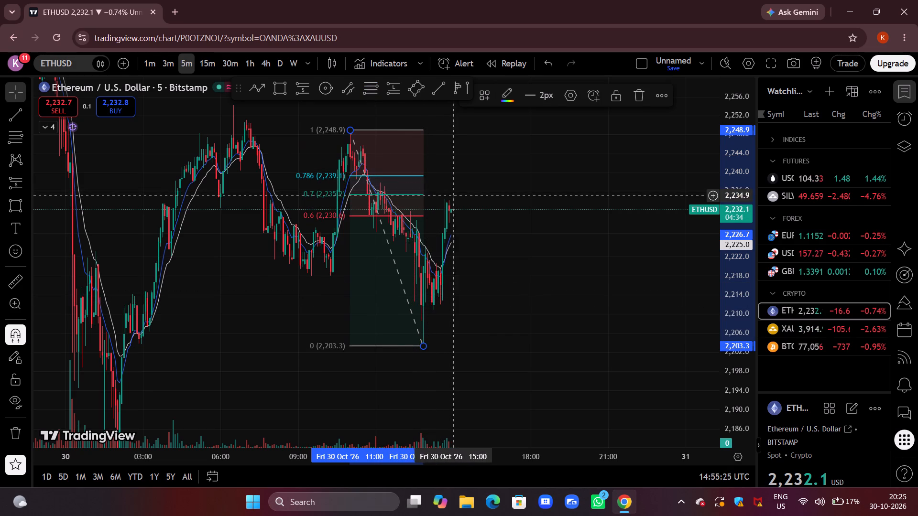
Draw a rectangle on ETHUSD and move it between the 0.7 and 0.786 levels, about 2,235.0 to 2,238.8 from 10:50 to 16:00.
click(280, 88)
click(217, 203)
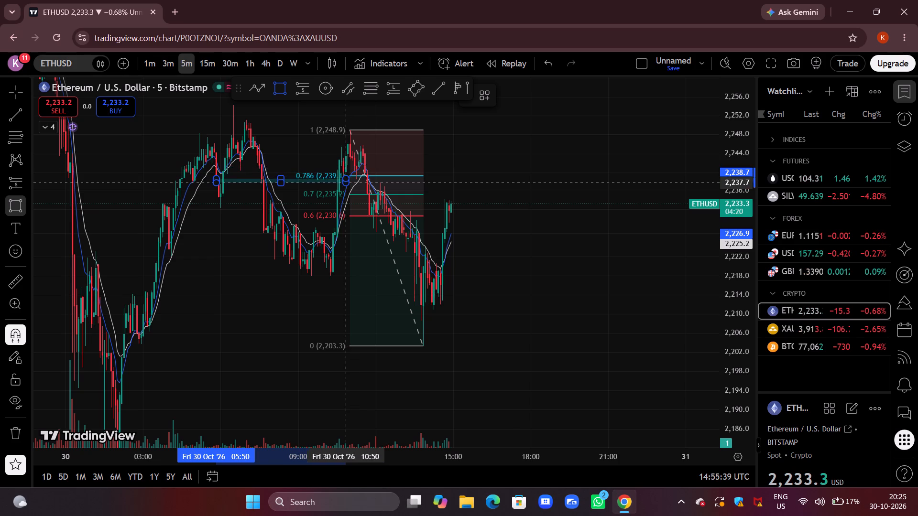
click(350, 168)
drag(305, 166, 331, 166)
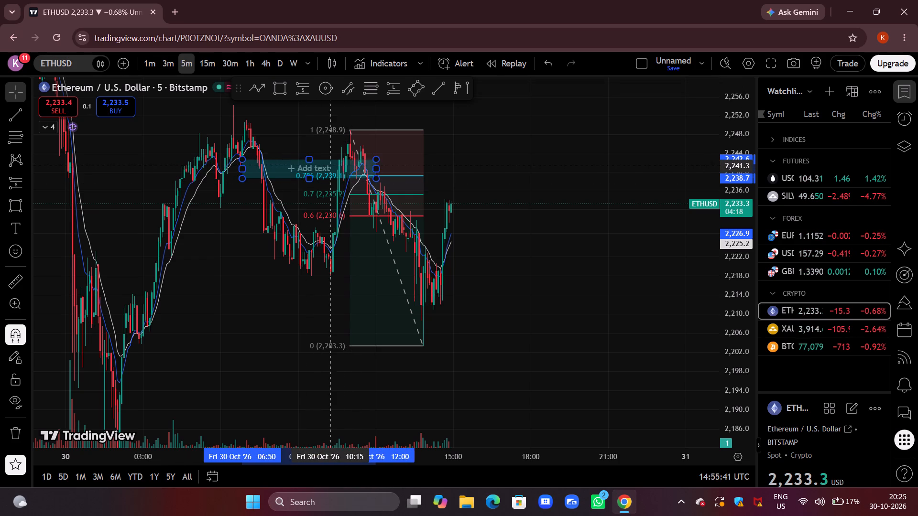
drag(331, 166, 433, 183)
click(541, 243)
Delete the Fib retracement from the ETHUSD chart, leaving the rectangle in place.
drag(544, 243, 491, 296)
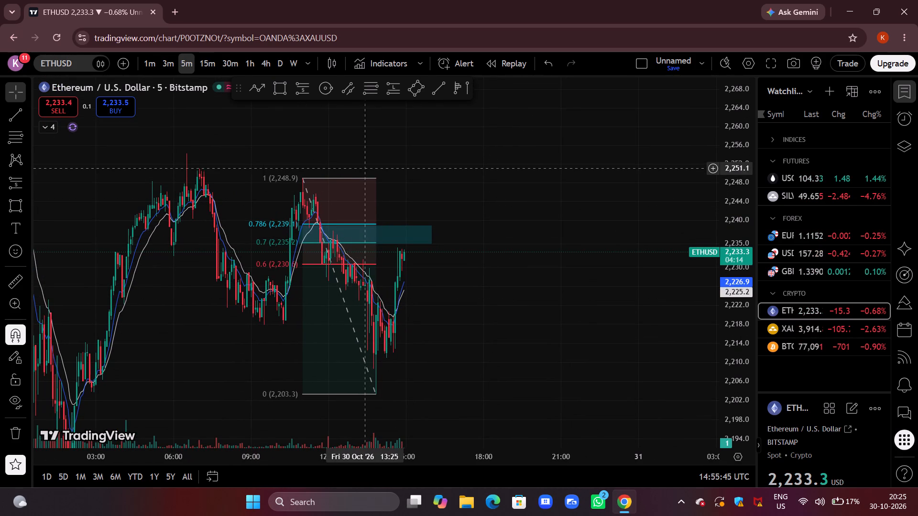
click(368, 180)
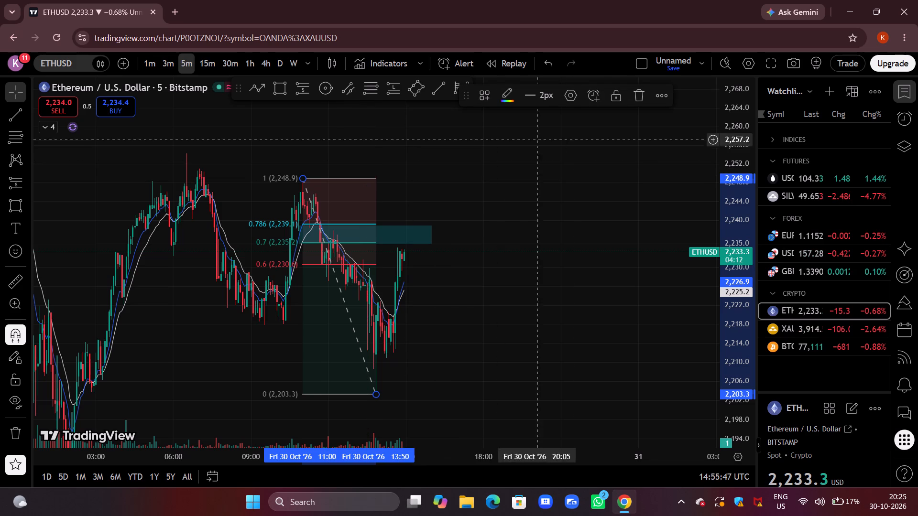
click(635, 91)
Examine the ETHUSD resistance rectangle against the latest candles and the wider intraday swings.
drag(605, 160, 528, 131)
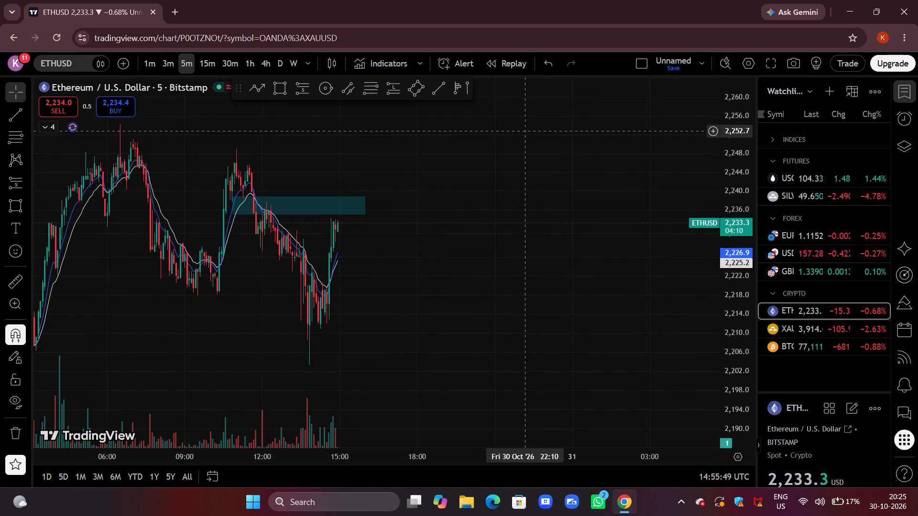
scroll(511, 153, up, 5)
drag(383, 247, 611, 236)
drag(456, 231, 624, 211)
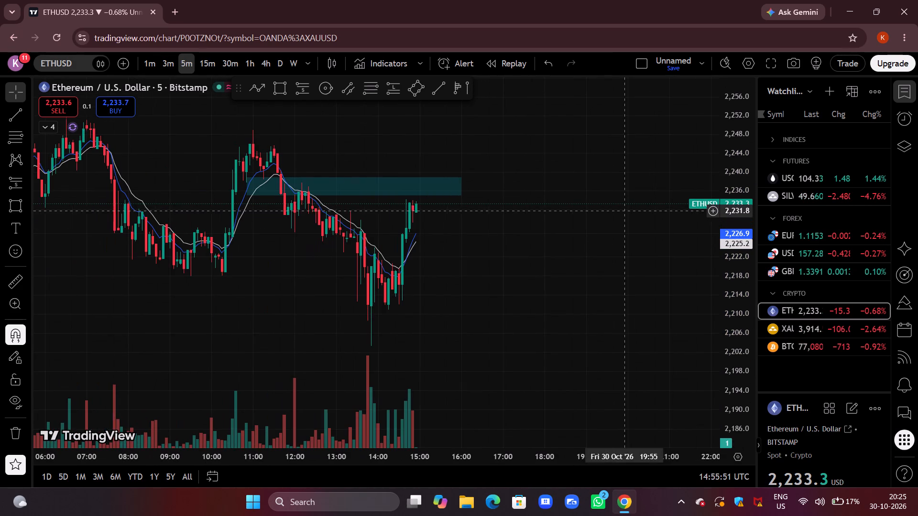
drag(740, 373, 734, 230)
drag(620, 201, 625, 349)
drag(603, 376, 604, 280)
scroll(604, 280, up, 2)
drag(726, 162, 705, 274)
scroll(505, 339, down, 4)
drag(595, 320, 574, 227)
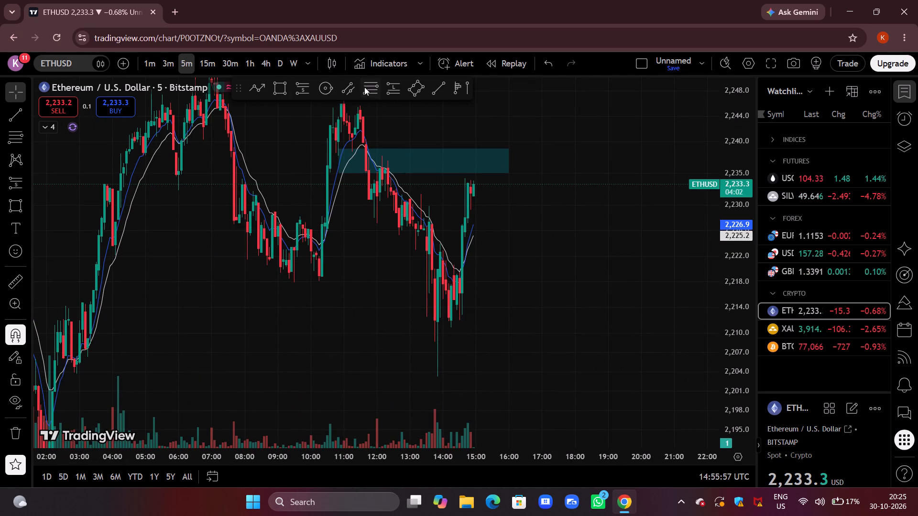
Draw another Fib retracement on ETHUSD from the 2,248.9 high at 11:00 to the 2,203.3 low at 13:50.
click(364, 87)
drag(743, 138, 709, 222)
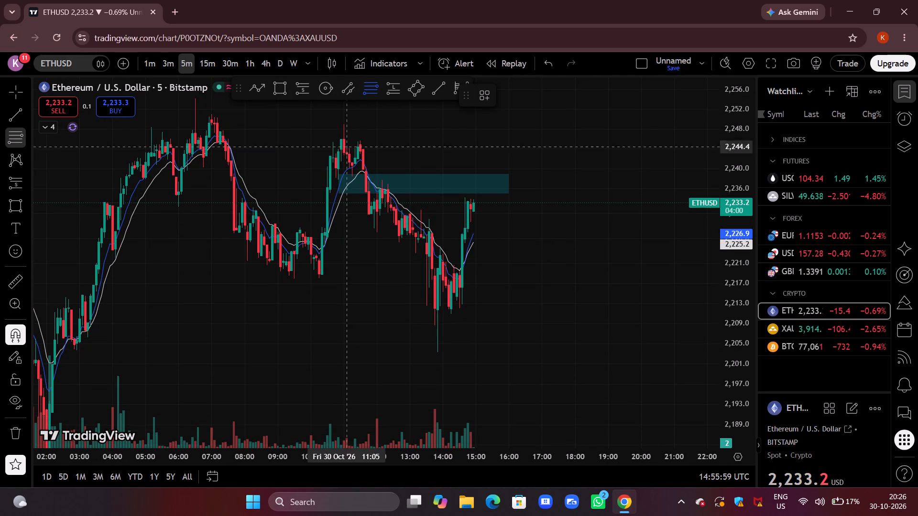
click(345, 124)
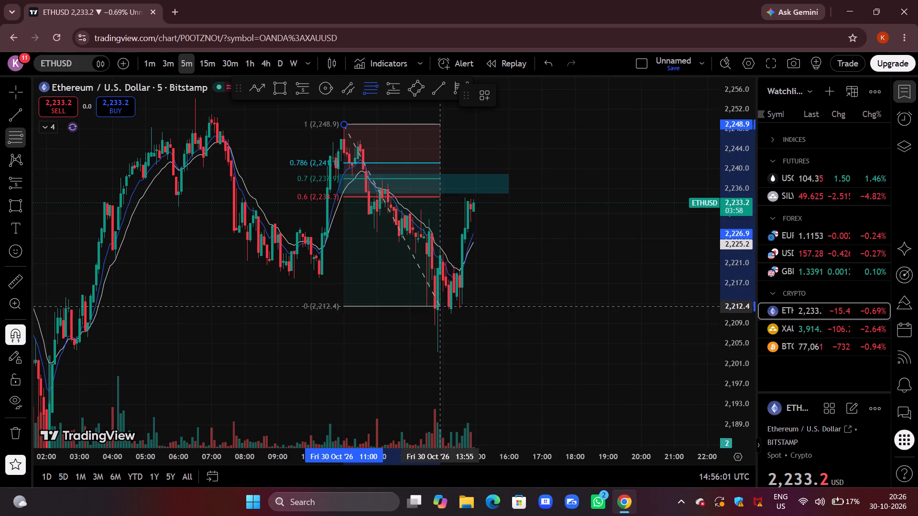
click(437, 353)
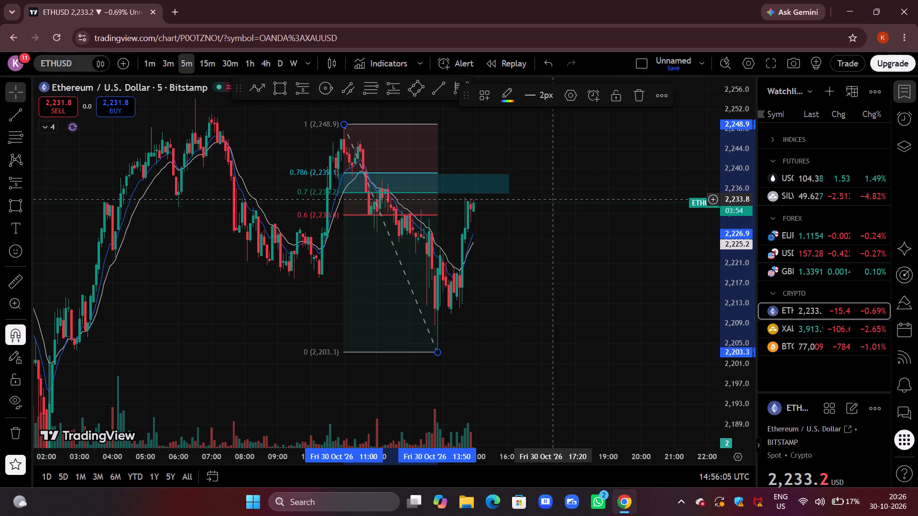
Shift the ETHUSD rectangle slightly upward to span about 2,235.5 to 2,239.4, matching the 0.7 and 0.786 levels.
click(460, 176)
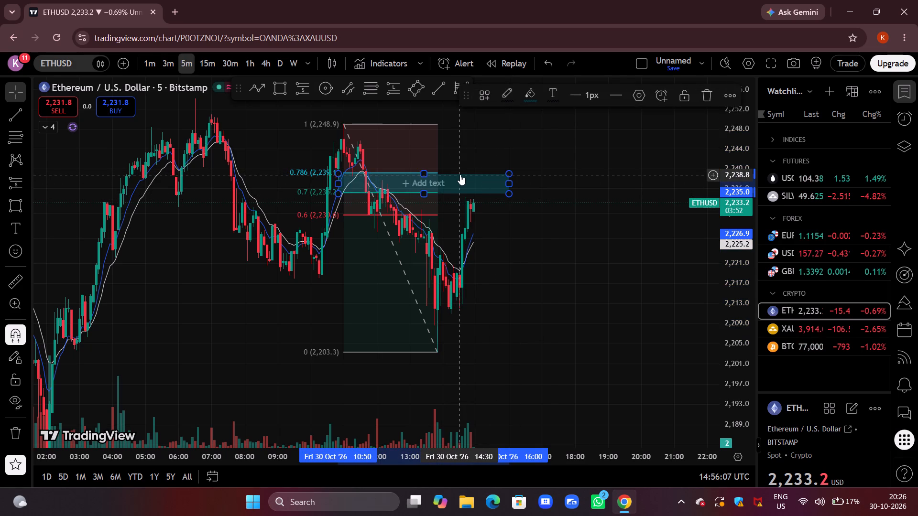
click(460, 174)
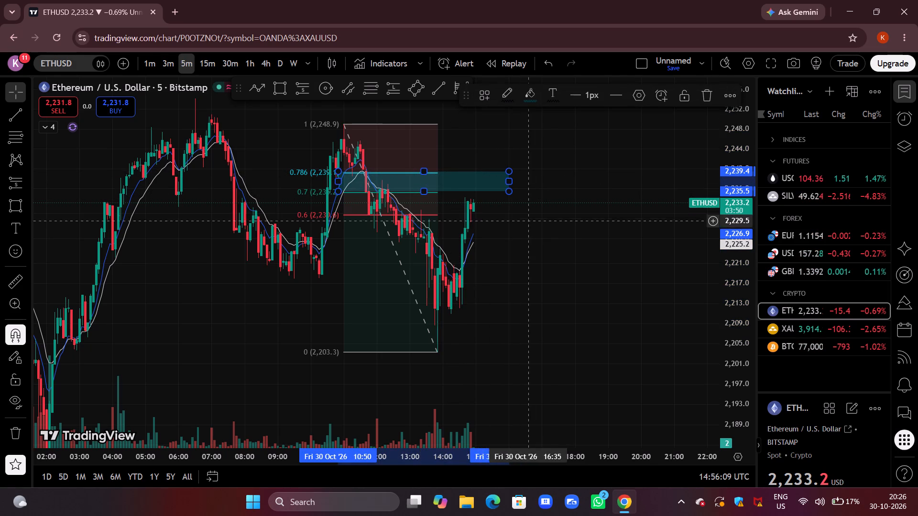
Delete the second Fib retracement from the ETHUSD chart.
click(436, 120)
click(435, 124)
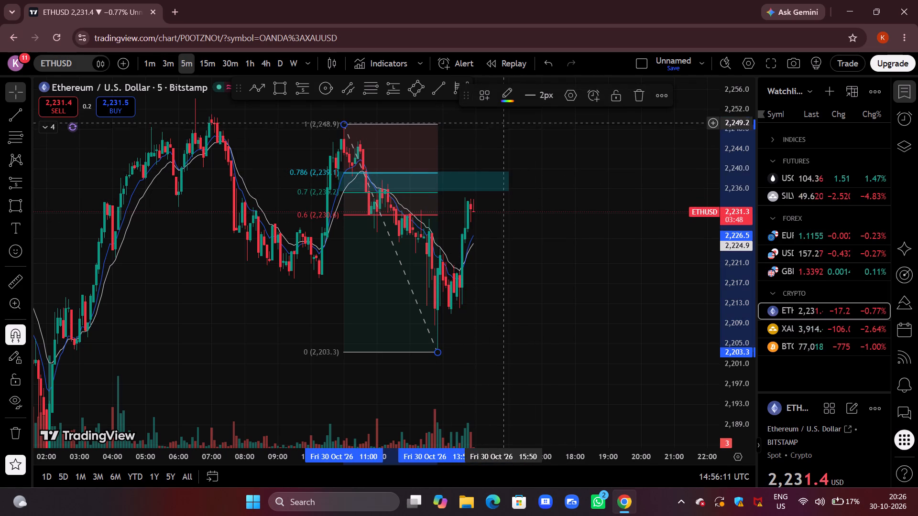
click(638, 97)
Examine how the latest ETHUSD candles approach the adjusted resistance rectangle on the 5-minute timeframe.
drag(603, 210, 546, 236)
scroll(546, 236, up, 4)
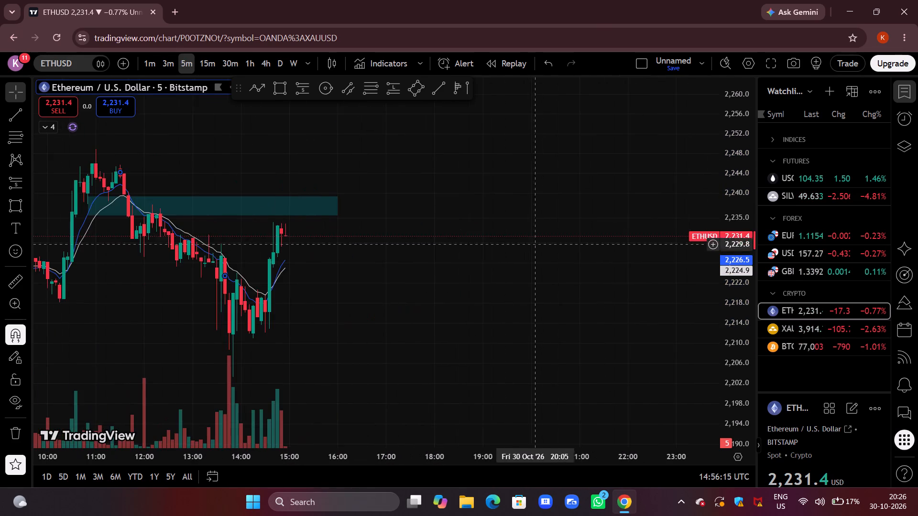
drag(446, 291, 705, 255)
scroll(654, 275, up, 4)
drag(511, 288, 644, 267)
drag(733, 366, 733, 355)
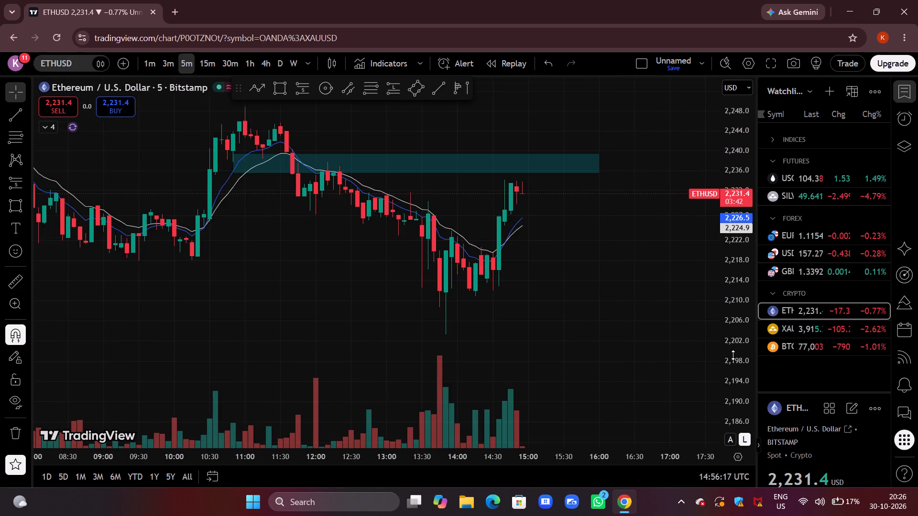
drag(733, 355, 740, 190)
drag(674, 199, 617, 378)
scroll(620, 375, up, 2)
drag(516, 330, 616, 268)
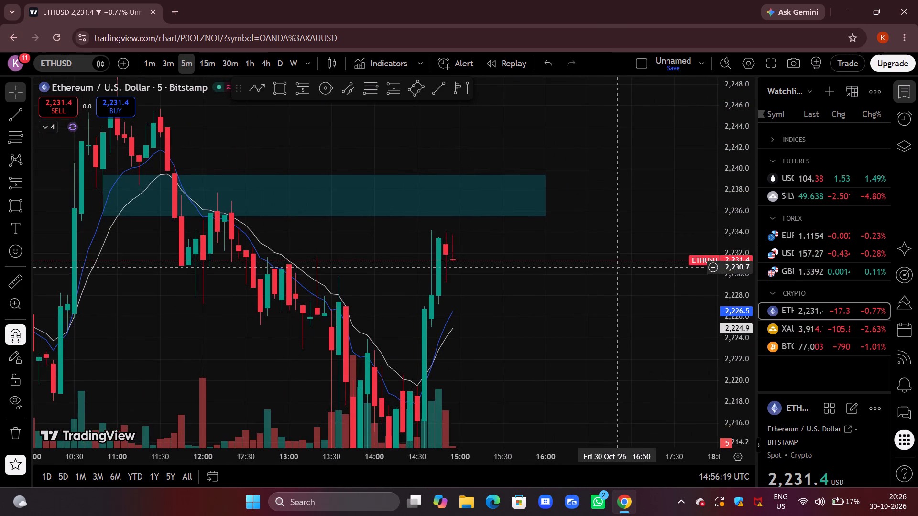
drag(625, 239, 604, 297)
Switch to XAUUSD and examine the short position against the latest 5-minute candles.
click(820, 330)
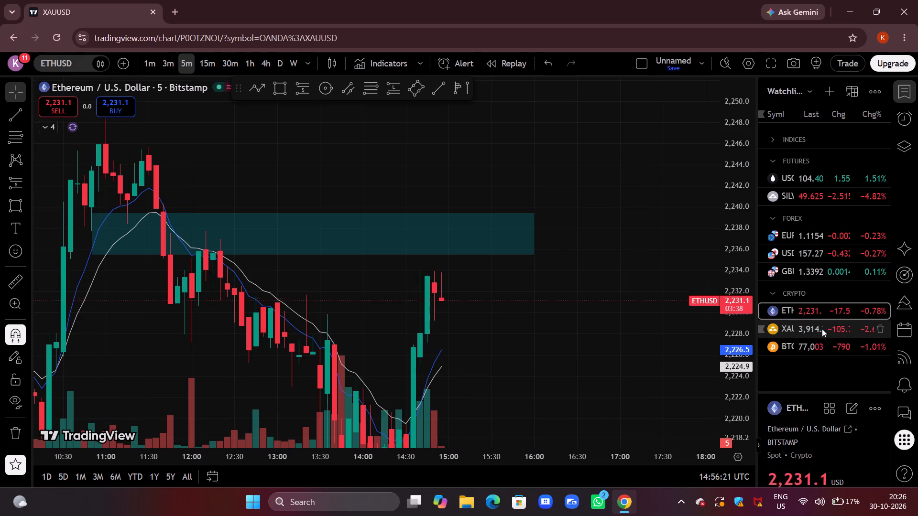
drag(598, 270, 613, 162)
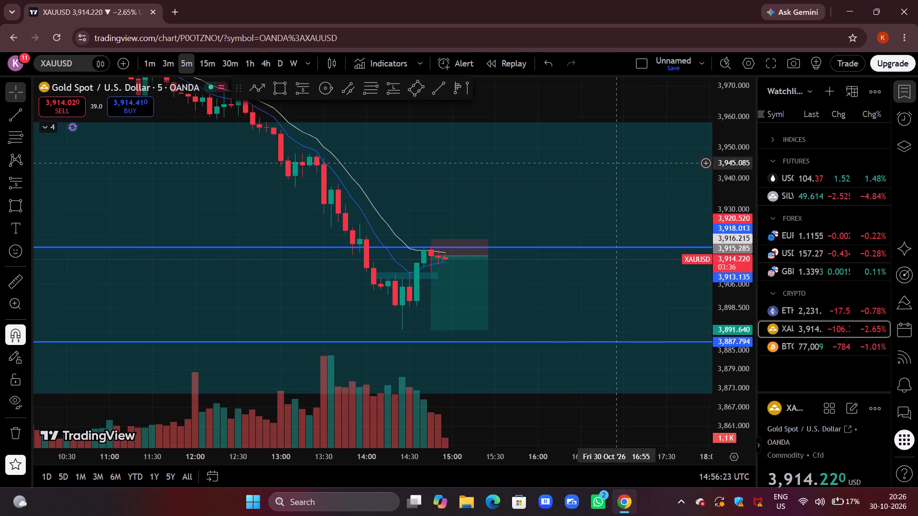
drag(744, 394, 731, 185)
drag(646, 300, 650, 224)
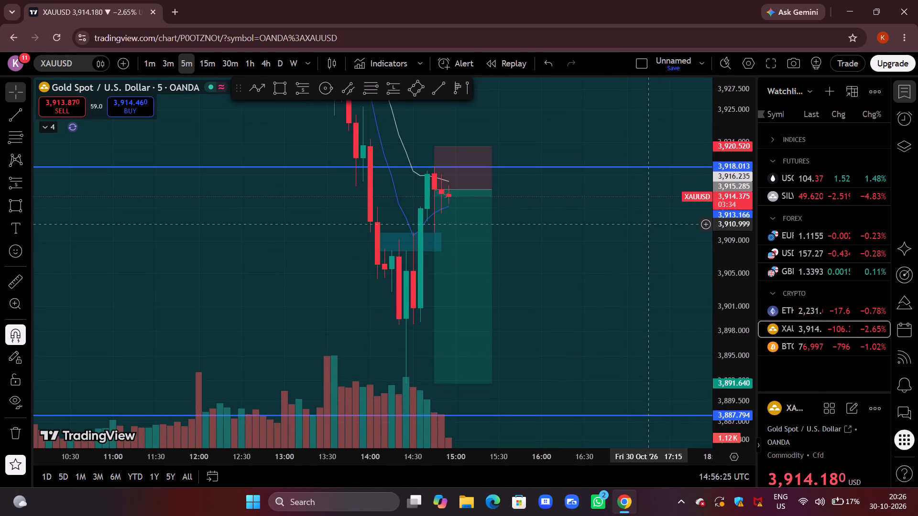
scroll(403, 196, up, 1)
Examine XAUUSD on the 3-minute and 1-minute timeframes around the short position's entry and the preceding low.
click(175, 65)
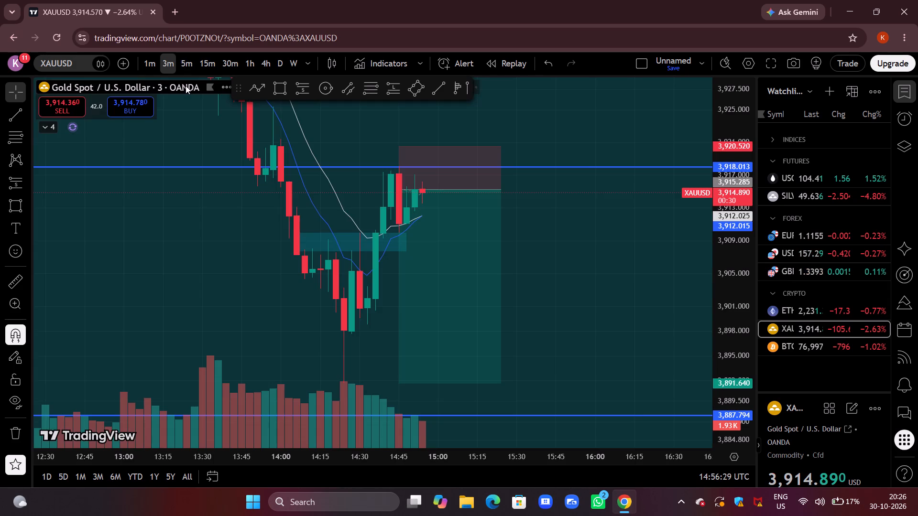
click(149, 64)
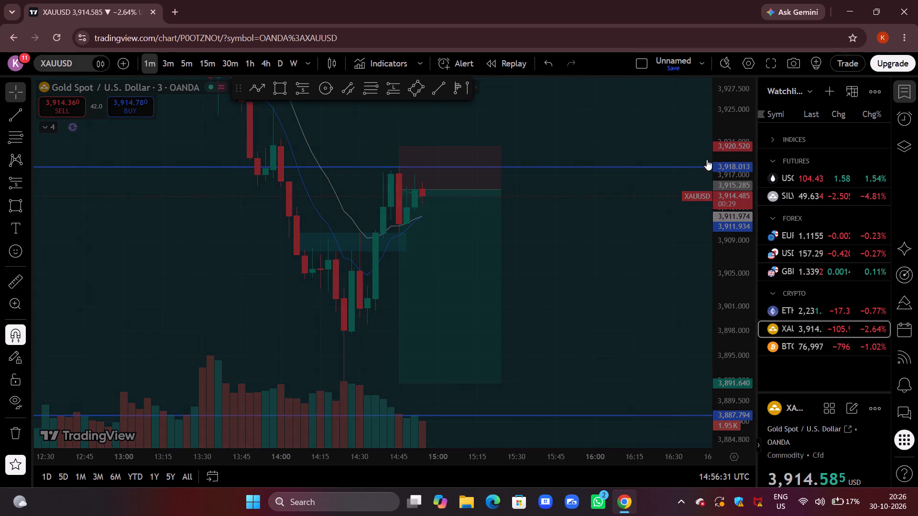
drag(733, 127, 710, 260)
scroll(457, 276, down, 6)
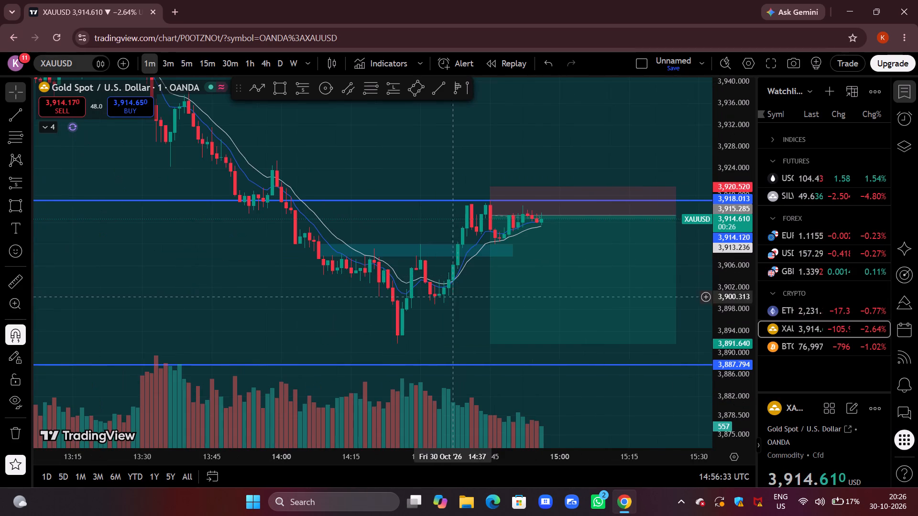
drag(443, 315, 442, 237)
scroll(446, 237, up, 4)
Draw an ascending trend line on the 1-minute XAUUSD chart from 3,891.640 at 14:25 to about 3,916.698 at 14:58.
click(440, 83)
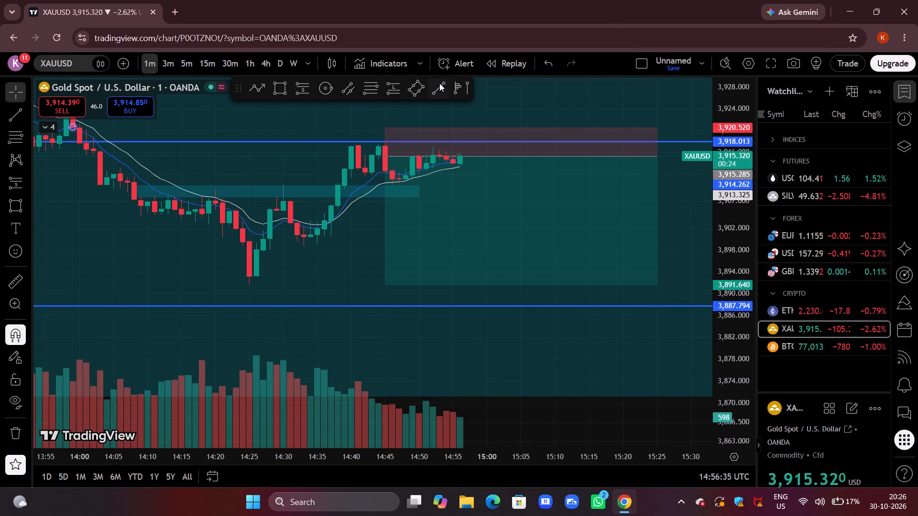
click(247, 283)
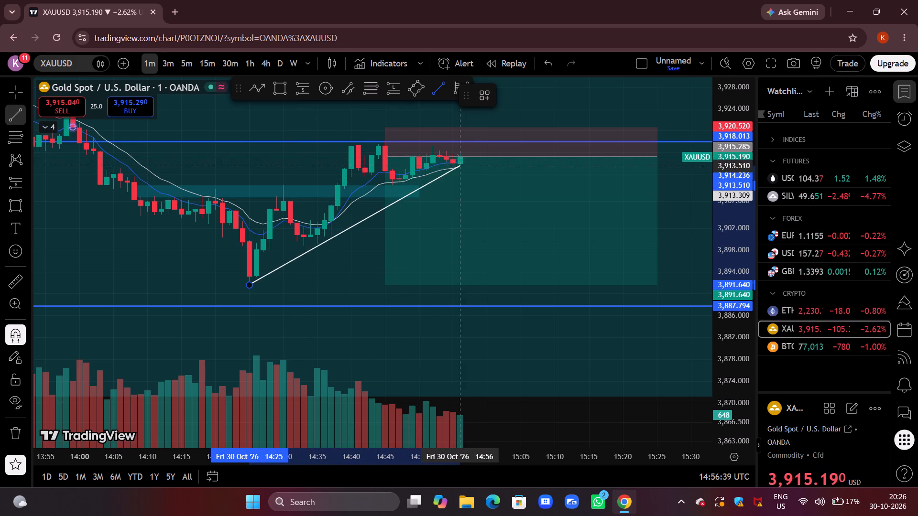
click(476, 149)
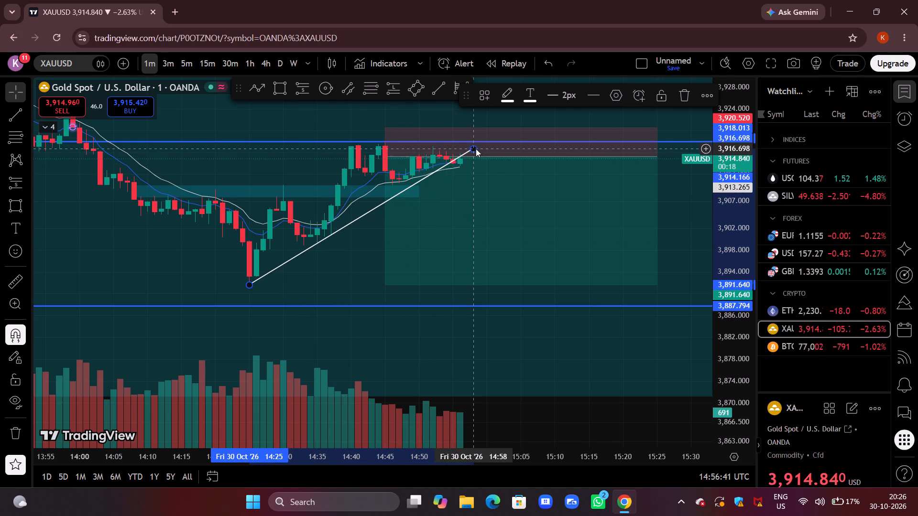
click(688, 242)
Examine the latest 1-minute XAUUSD candles against the ascending trend line and the short position's entry.
drag(688, 242, 657, 285)
drag(730, 371, 714, 219)
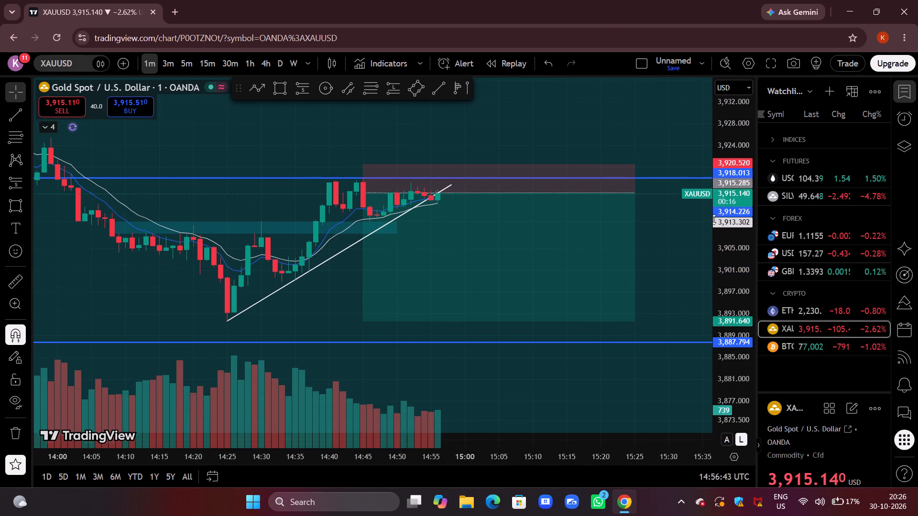
drag(714, 219, 711, 209)
drag(686, 221, 671, 350)
drag(681, 330, 654, 348)
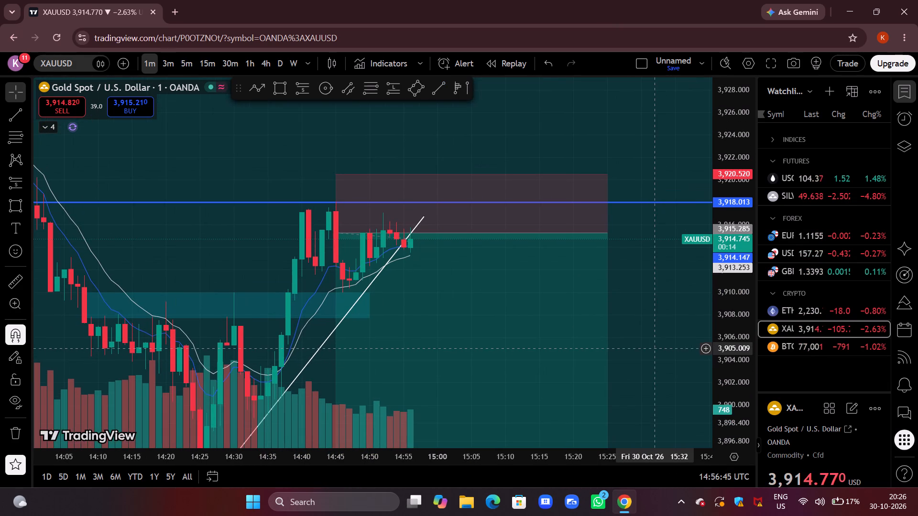
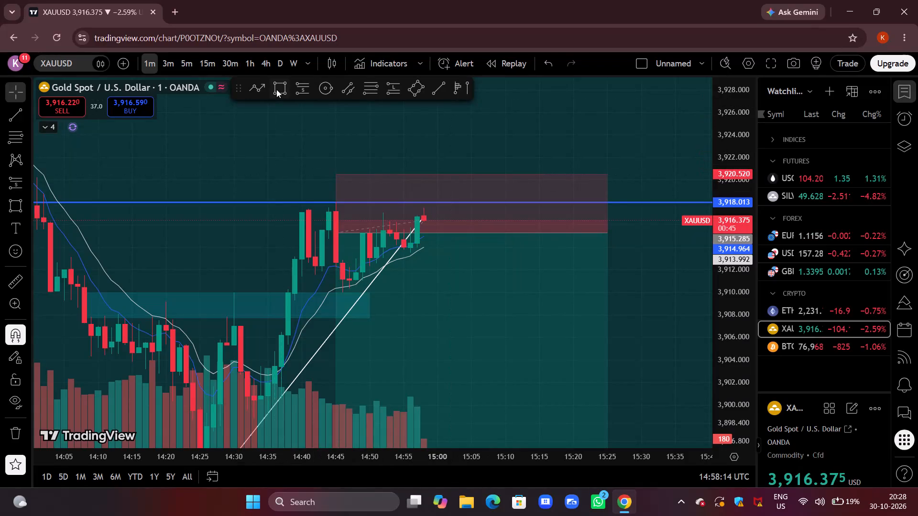
Draw a rectangle zone on the 1-minute XAUUSD chart from about 3,917.115 to 3,915.535, spanning 14:40 to 15:06.
click(276, 89)
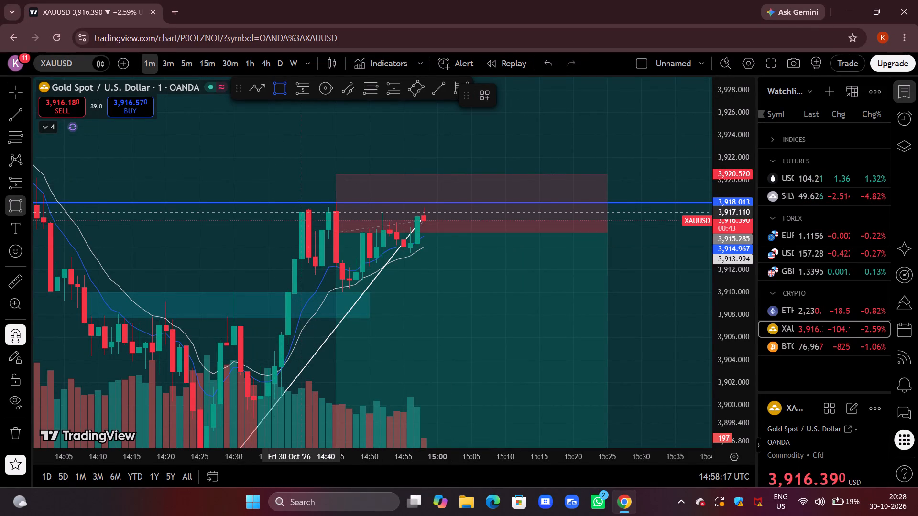
click(325, 232)
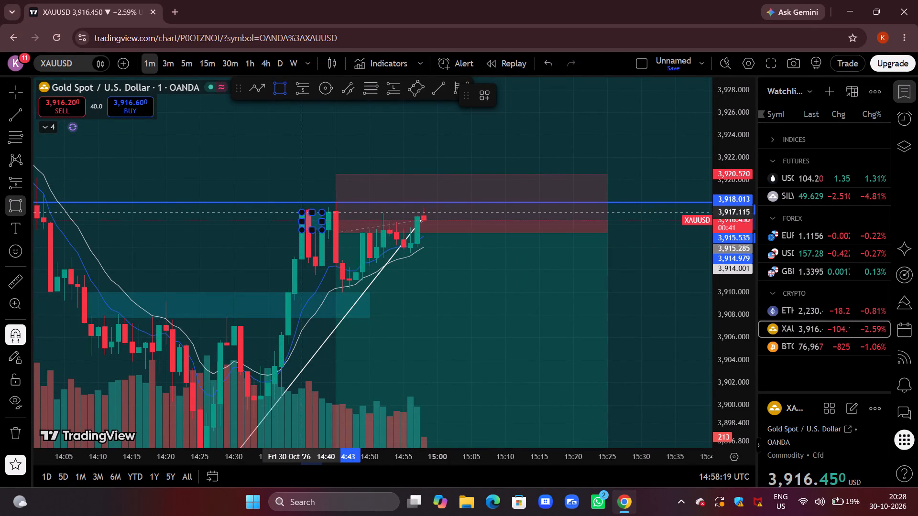
click(301, 209)
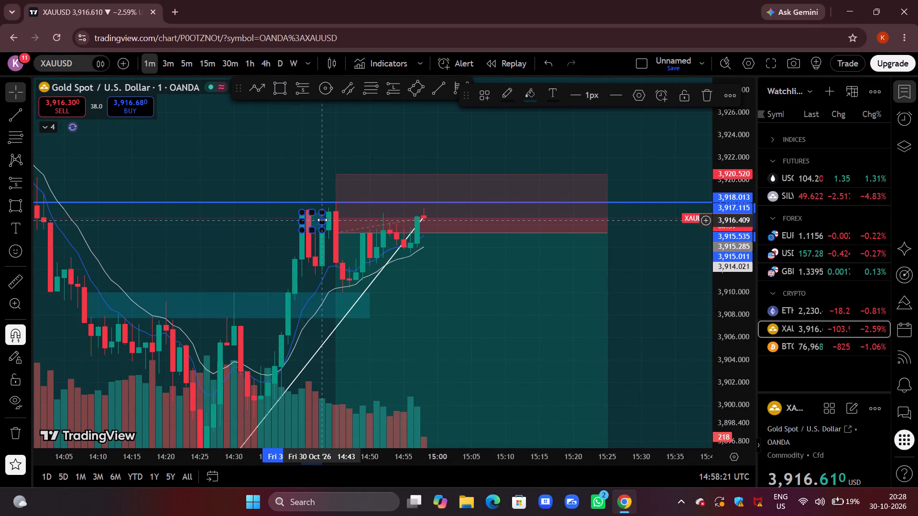
drag(322, 220, 479, 216)
click(703, 271)
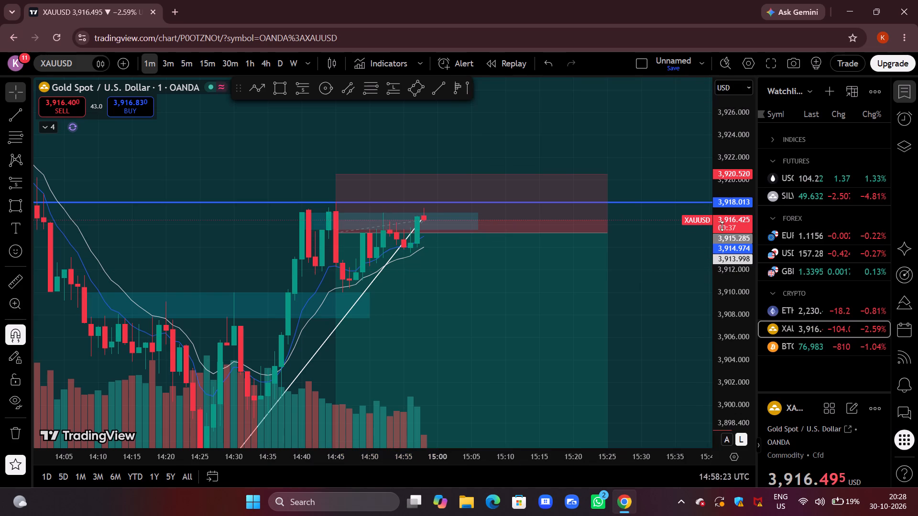
Move the new rectangle zone up to span about 3,917.649 to 3,916.068, just below the 3,918.013 horizontal line.
drag(732, 194, 716, 261)
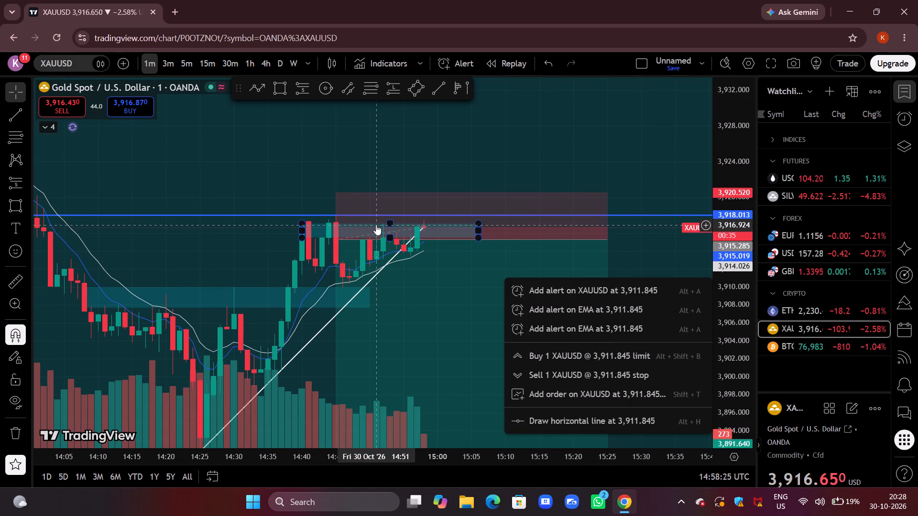
drag(374, 225, 373, 222)
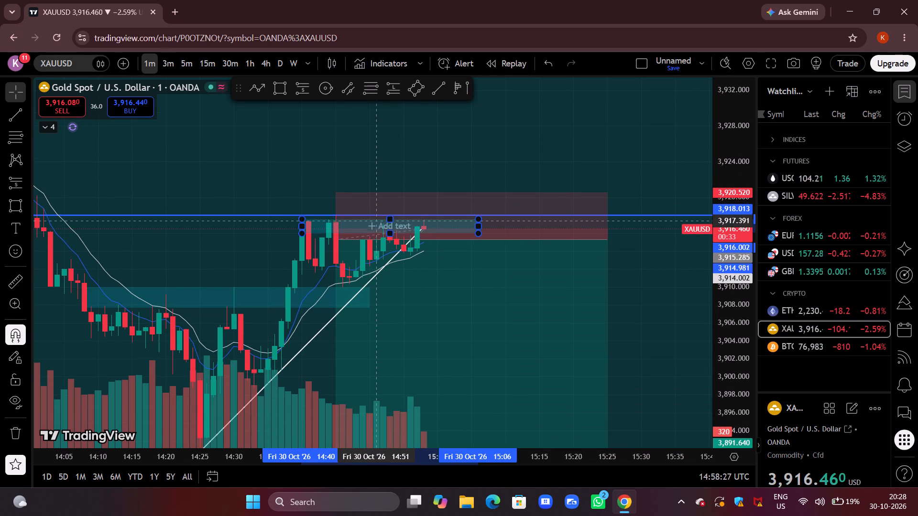
drag(373, 222, 373, 220)
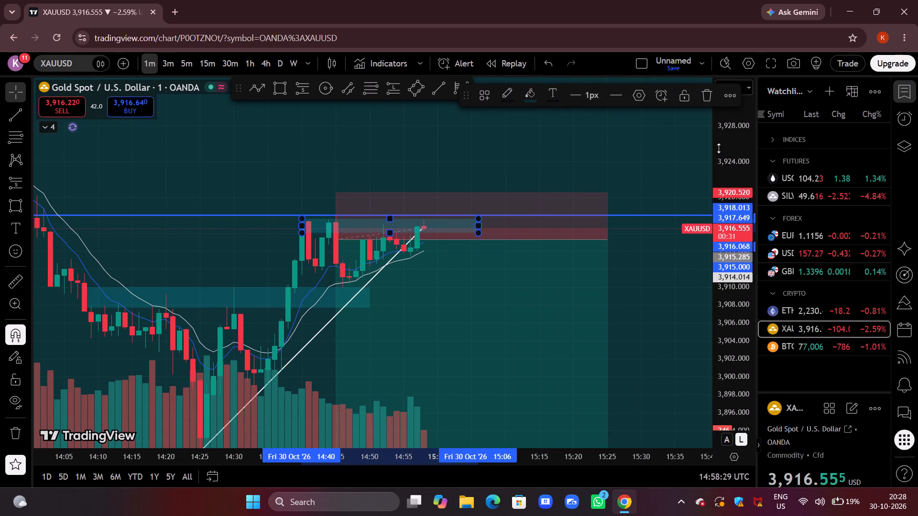
click(688, 134)
Examine the 1-minute XAUUSD chart around the new zone, the ascending trend line and the short position's full range.
scroll(648, 172, down, 5)
drag(732, 156, 716, 199)
drag(659, 177, 600, 172)
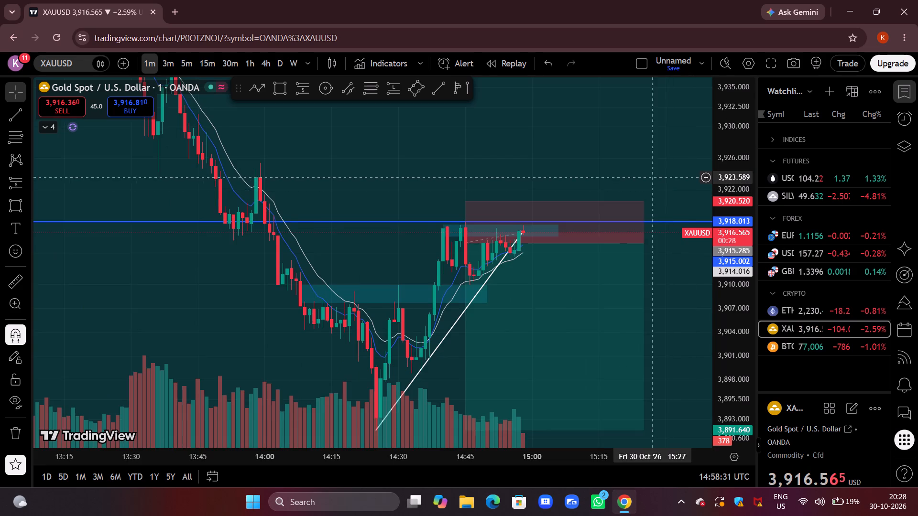
drag(600, 172, 516, 172)
scroll(516, 172, down, 7)
drag(631, 161, 553, 121)
scroll(553, 121, up, 5)
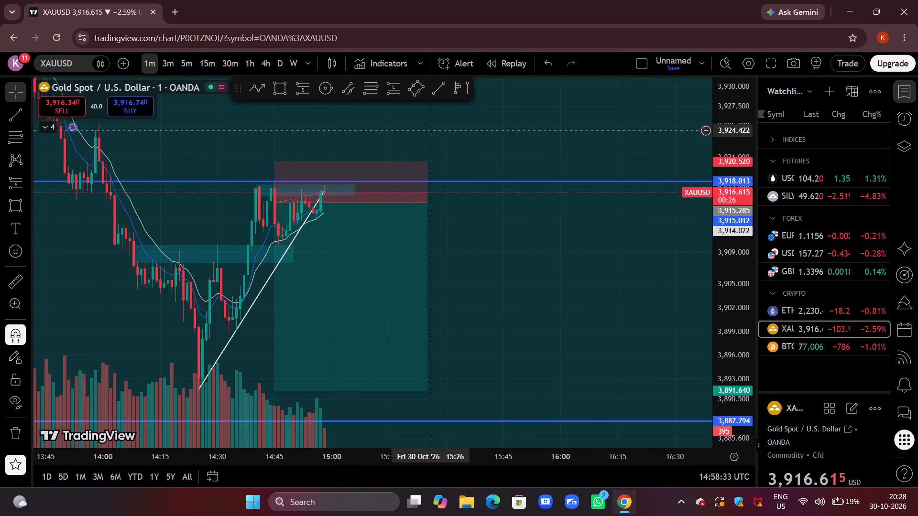
drag(415, 131, 547, 133)
drag(341, 130, 339, 143)
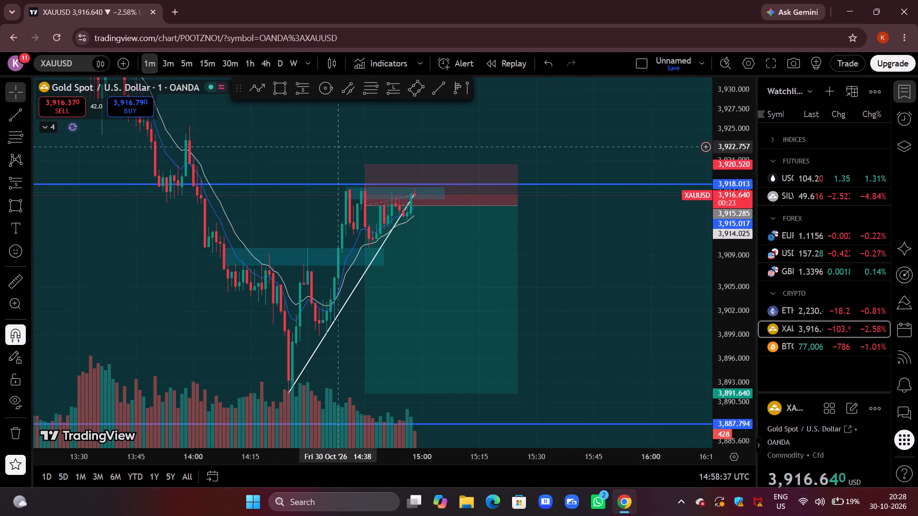
Switch to ETHUSD and examine its latest 1-minute candles against the zone above the price.
click(810, 305)
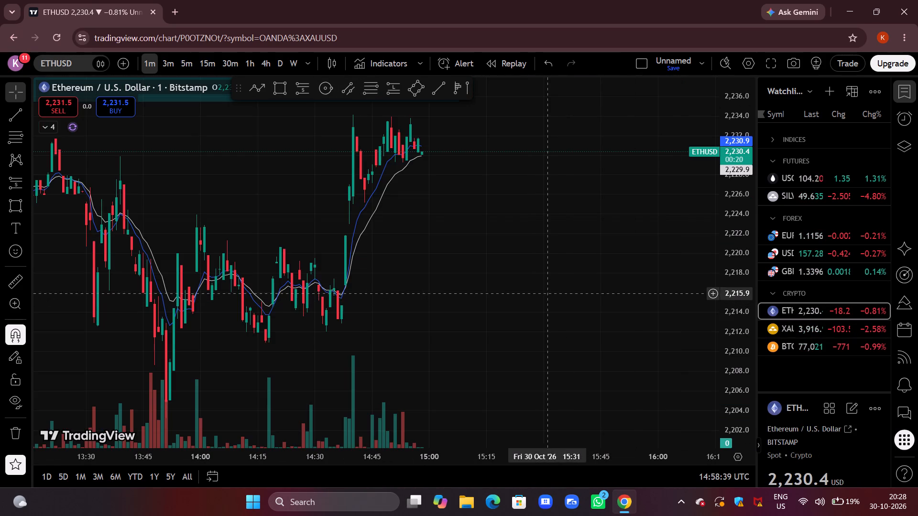
drag(574, 232, 582, 400)
scroll(582, 390, down, 7)
drag(615, 353, 597, 368)
scroll(597, 368, up, 3)
drag(547, 354, 557, 270)
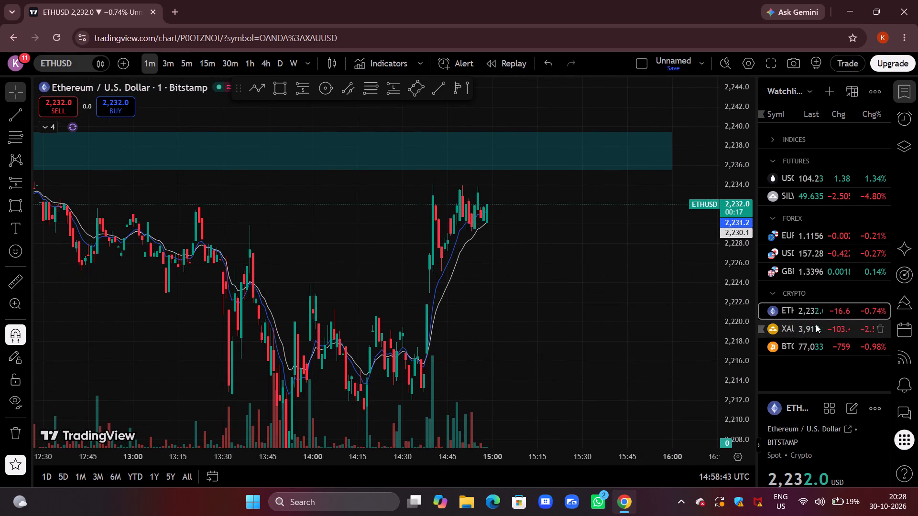
Switch back to XAUUSD and examine the 1-minute price action against the short position, new zone and horizontal lines.
click(816, 324)
drag(739, 409, 728, 273)
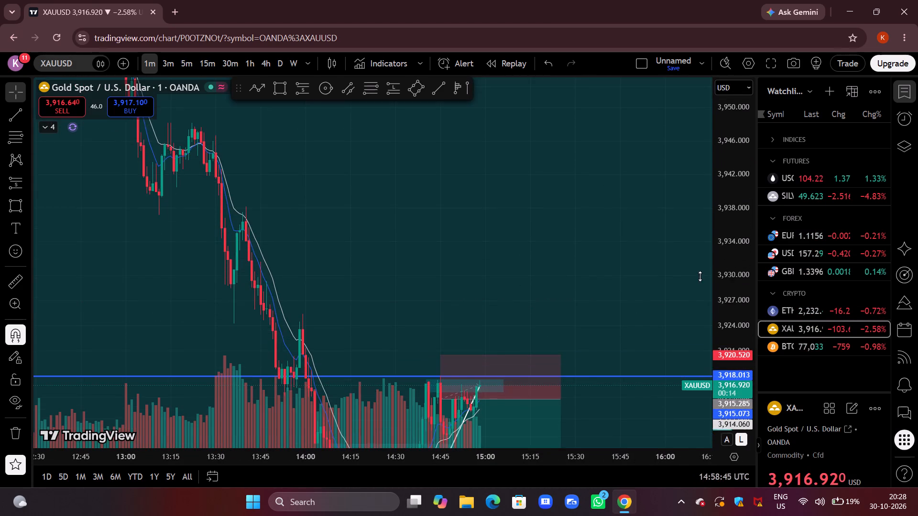
drag(577, 332, 566, 192)
scroll(566, 194, down, 4)
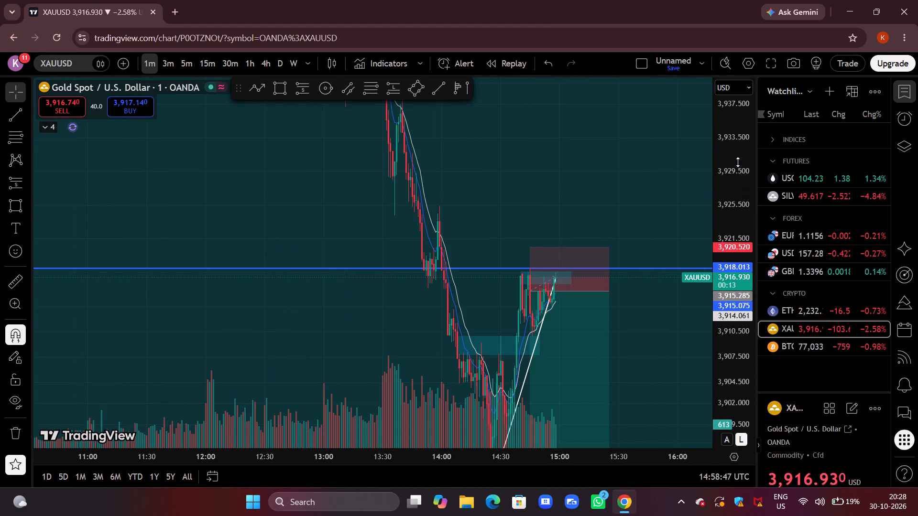
drag(738, 162, 706, 312)
drag(622, 253, 598, 197)
scroll(598, 197, up, 7)
drag(498, 179, 499, 178)
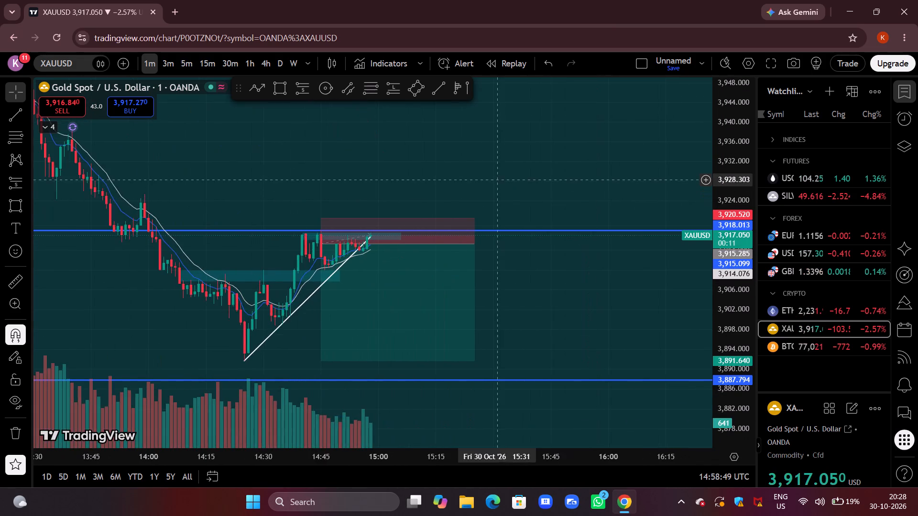
drag(499, 178, 547, 160)
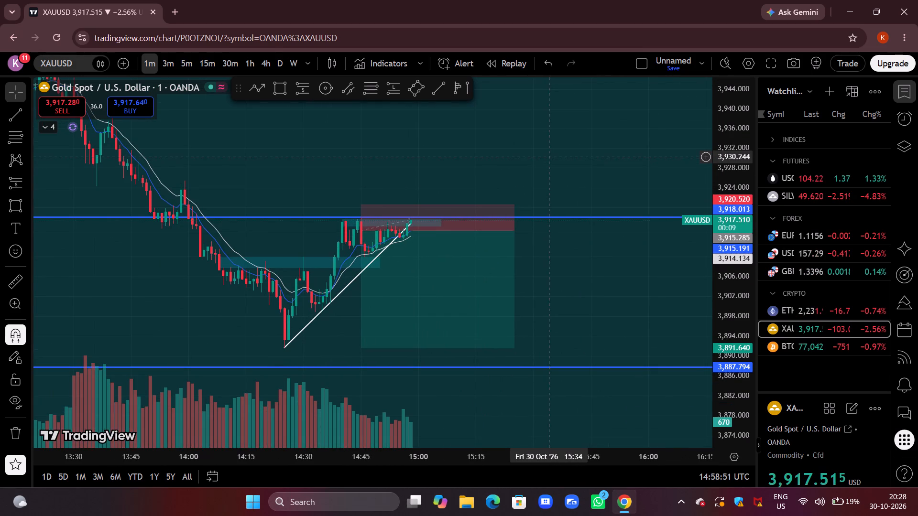
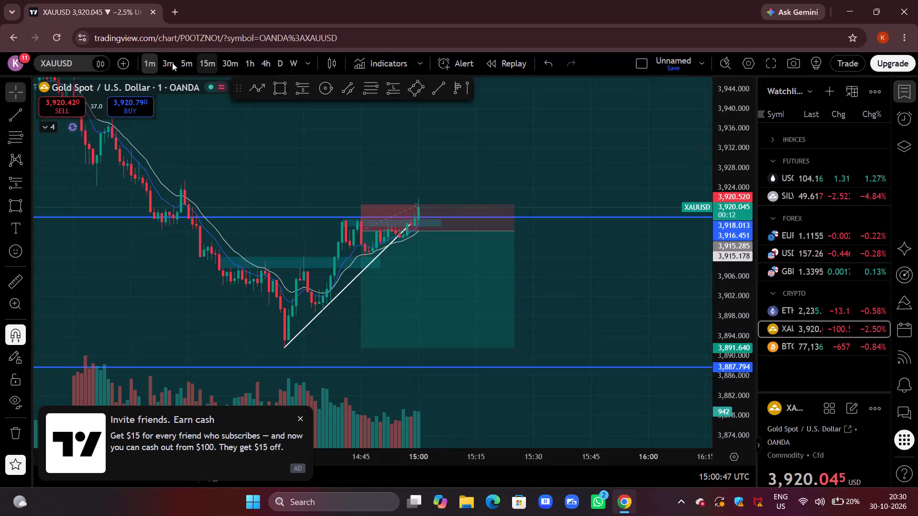
Switch XAUUSD to the 5-minute timeframe and delete the short position drawing.
click(187, 60)
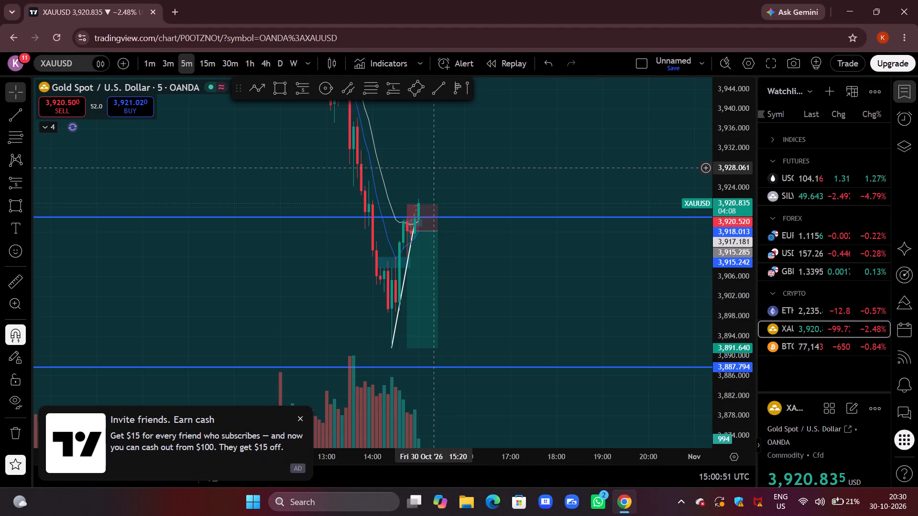
scroll(435, 174, up, 6)
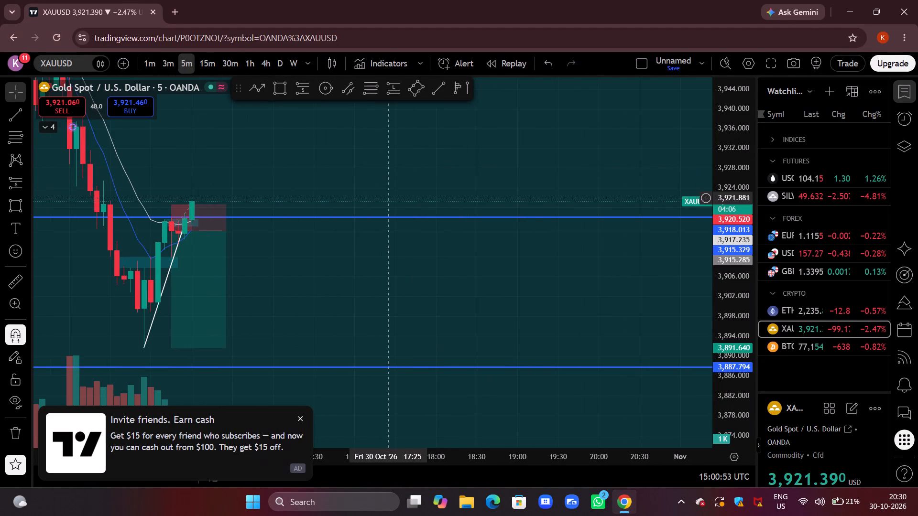
drag(290, 150, 525, 133)
click(386, 231)
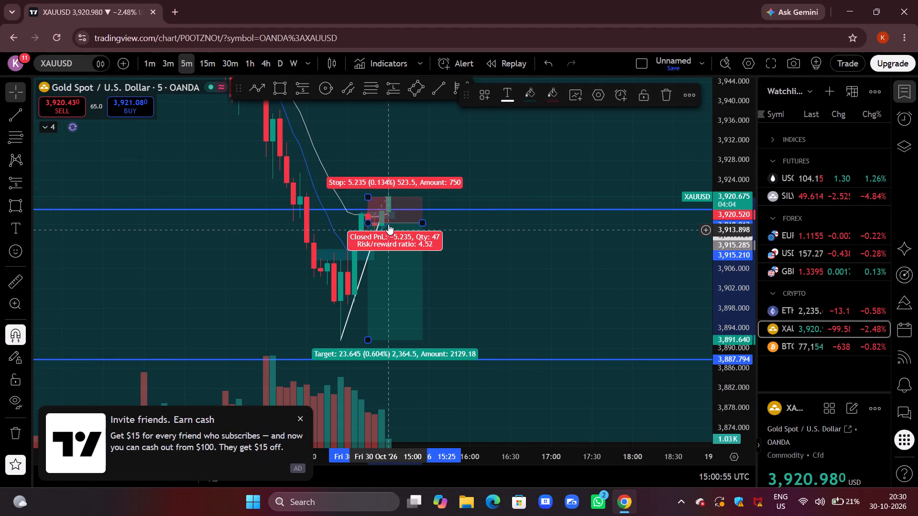
click(667, 97)
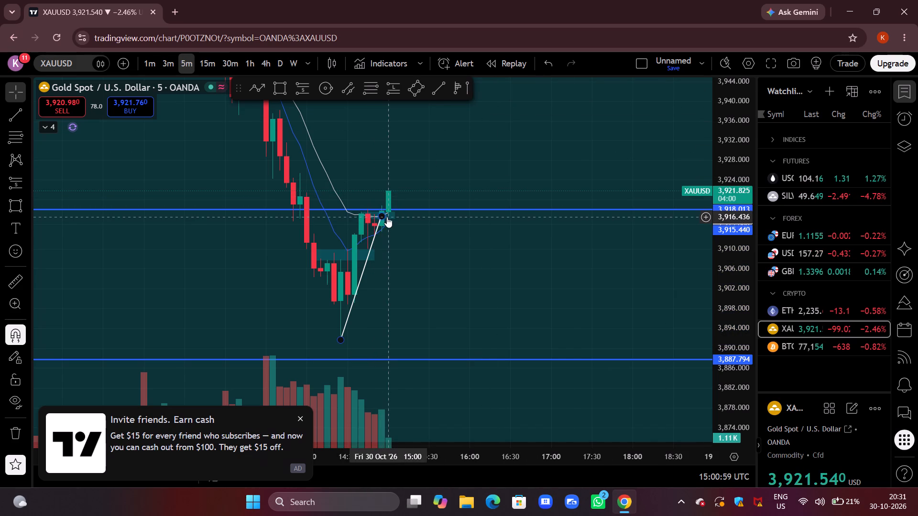
Move the small rectangle zone from just below the 3,918.013 line up so its top sits at about 3,923.5, starting near 13:45.
drag(388, 213, 382, 204)
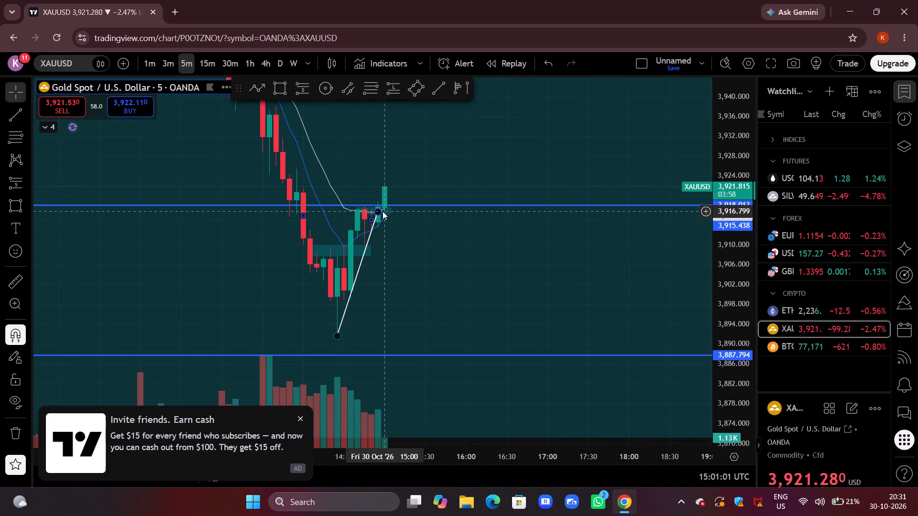
drag(382, 211, 382, 203)
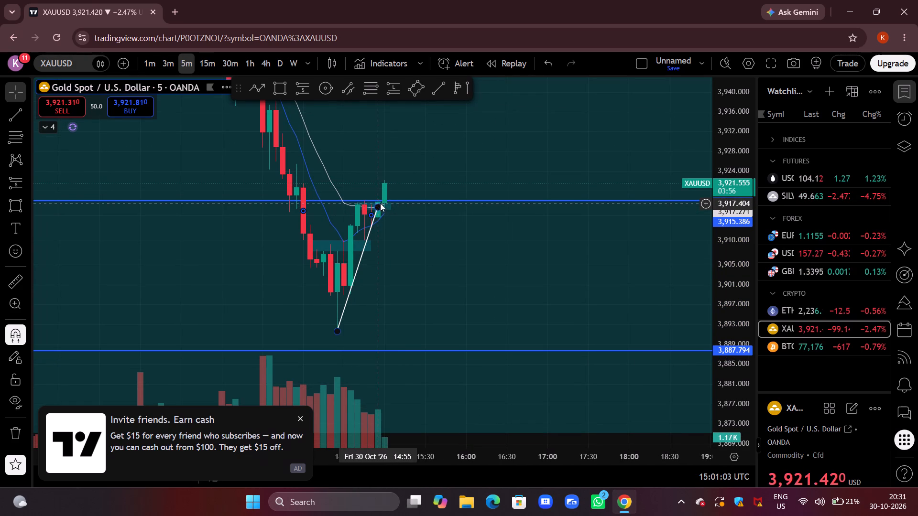
drag(382, 203, 307, 176)
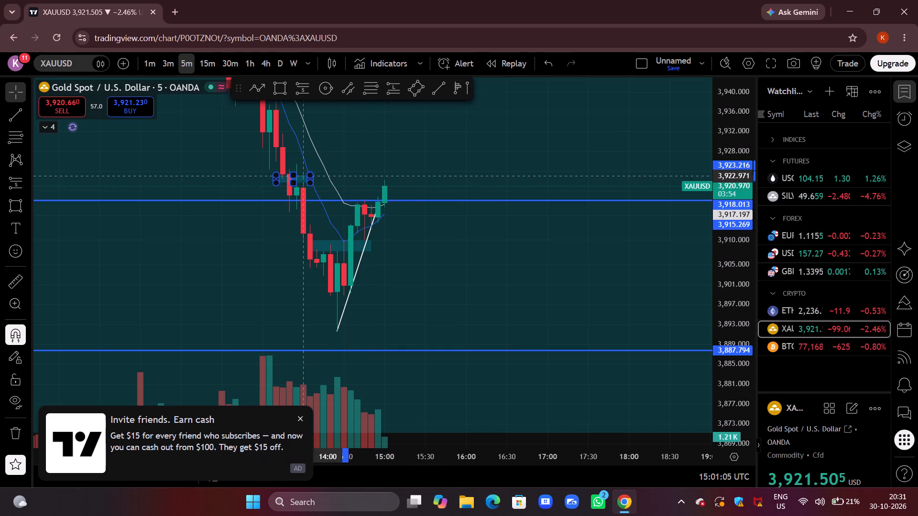
drag(307, 176, 311, 175)
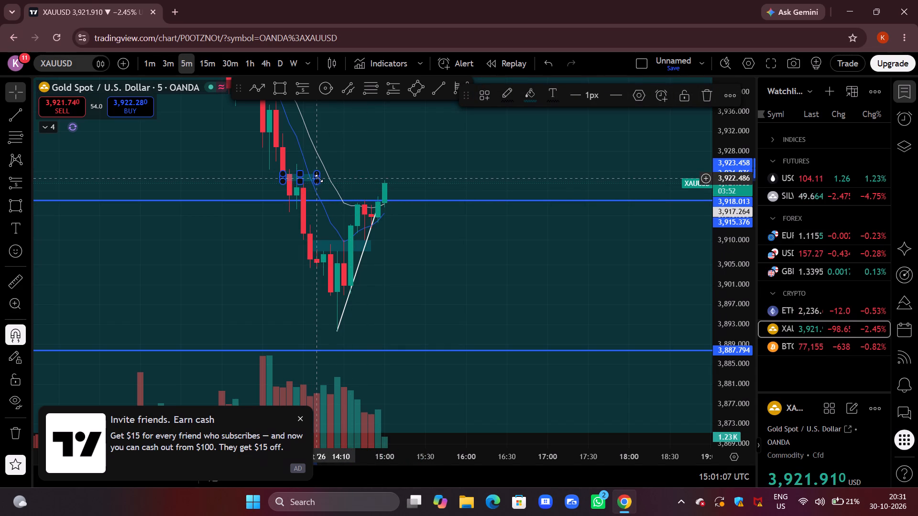
Stretch the moved zone's right edge past the latest candle to about 15:30, with its lower edge near 3,921.
drag(319, 178, 409, 171)
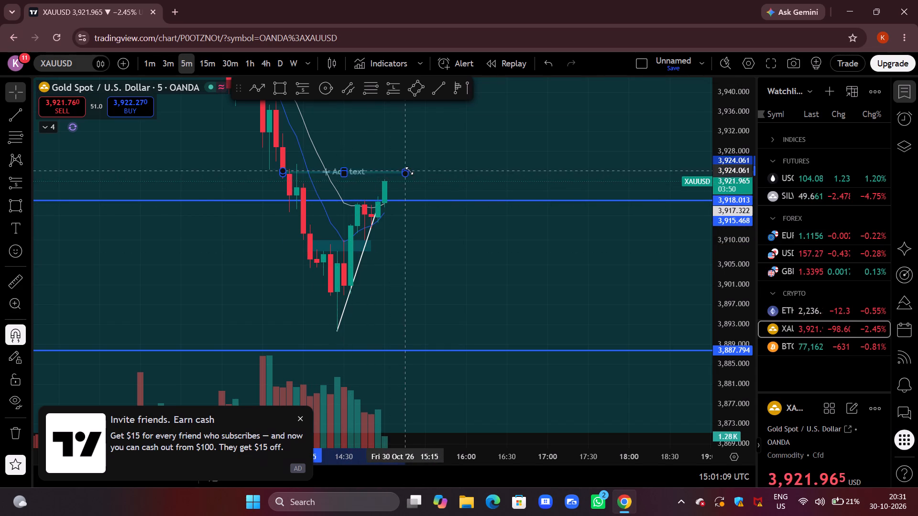
drag(409, 171, 422, 184)
click(505, 257)
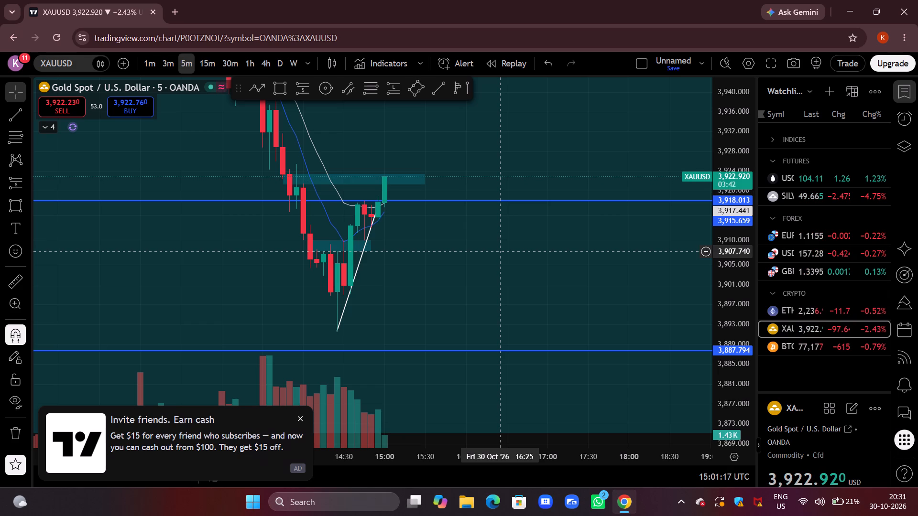
Raise the extended rectangle zone to span about 3,925.6 to 3,923.6, keeping it between 13:45 and 15:30.
scroll(355, 78, up, 5)
scroll(405, 224, up, 5)
drag(298, 268, 470, 269)
scroll(459, 273, up, 3)
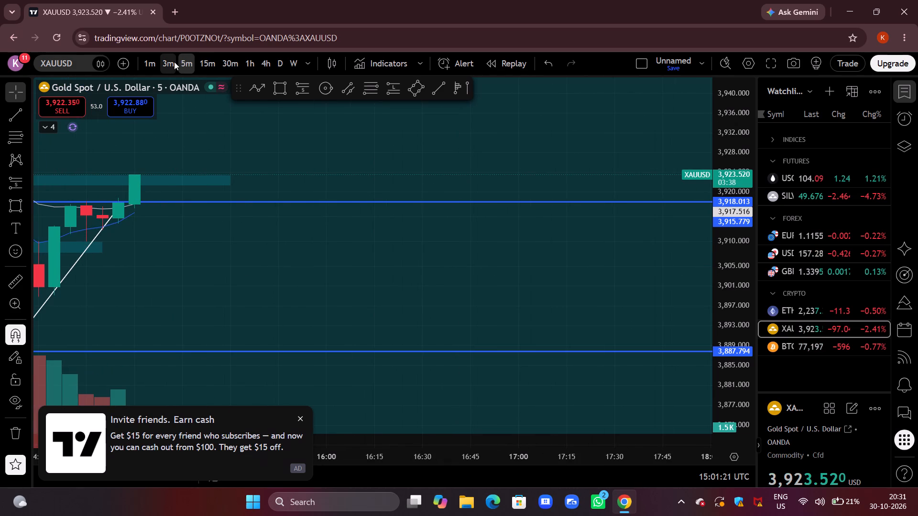
drag(283, 311, 519, 302)
scroll(386, 290, down, 4)
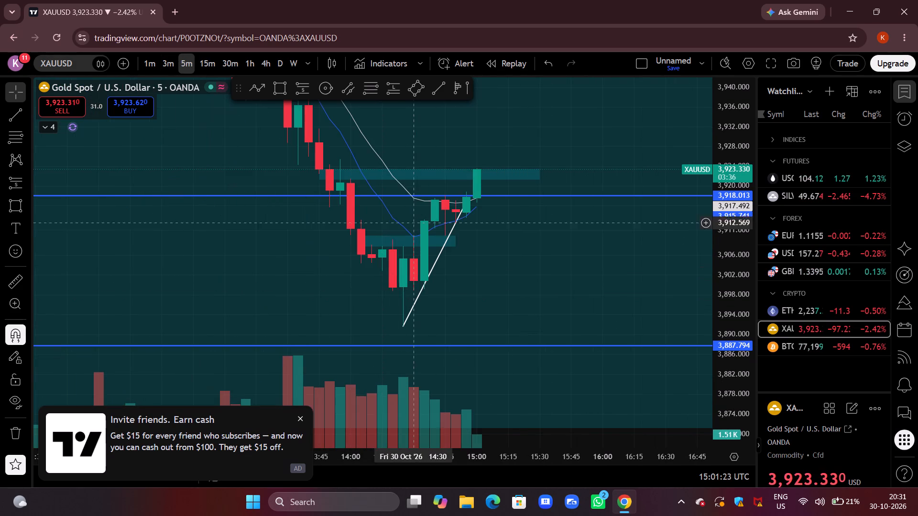
drag(423, 169, 415, 157)
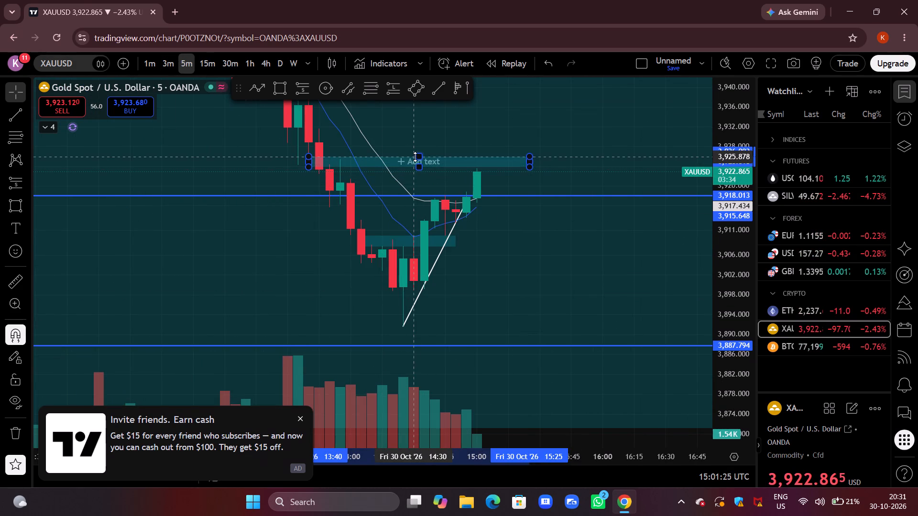
drag(415, 157, 424, 163)
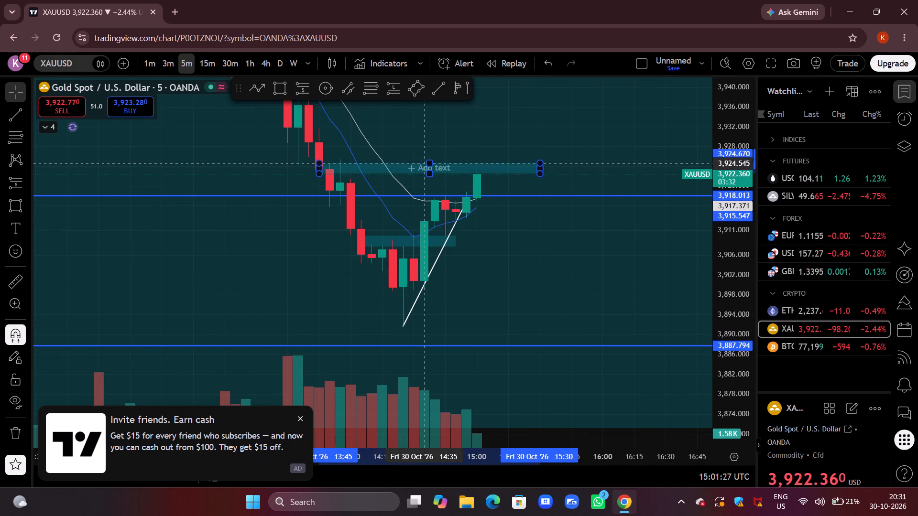
drag(424, 163, 425, 158)
click(572, 290)
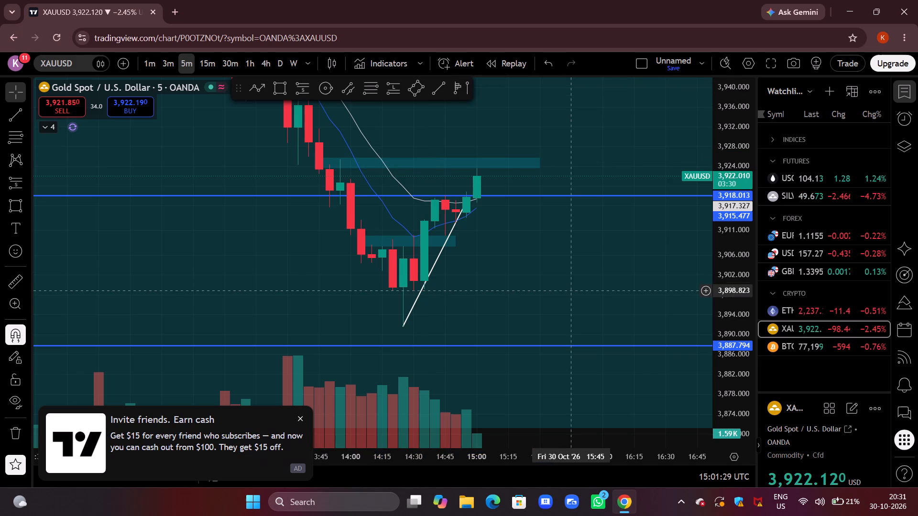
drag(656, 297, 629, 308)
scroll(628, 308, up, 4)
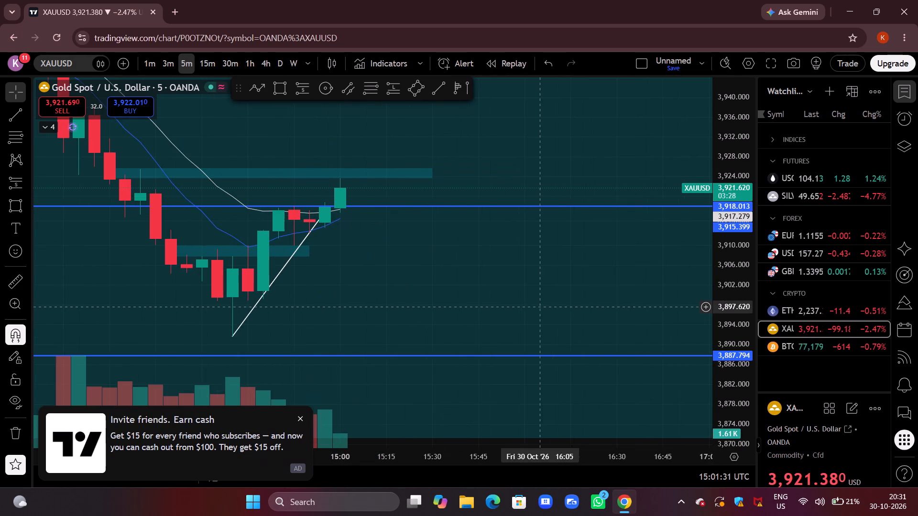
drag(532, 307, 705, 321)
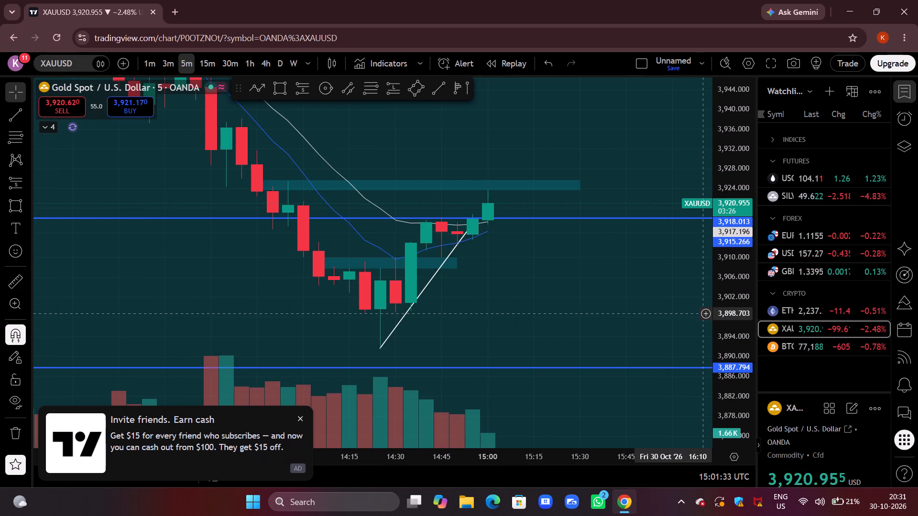
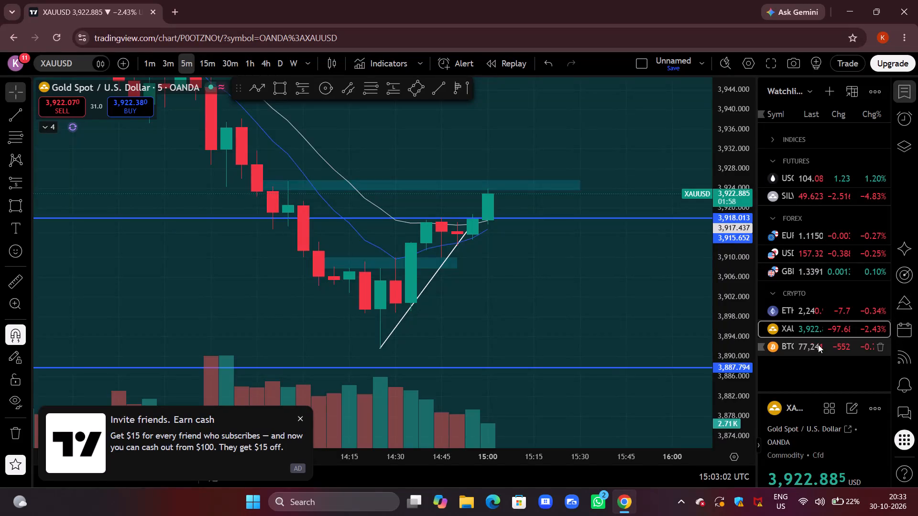
Switch to BTCUSD and extend the right edge of the small rectangle zone around 77,100 to about 15:10.
click(818, 344)
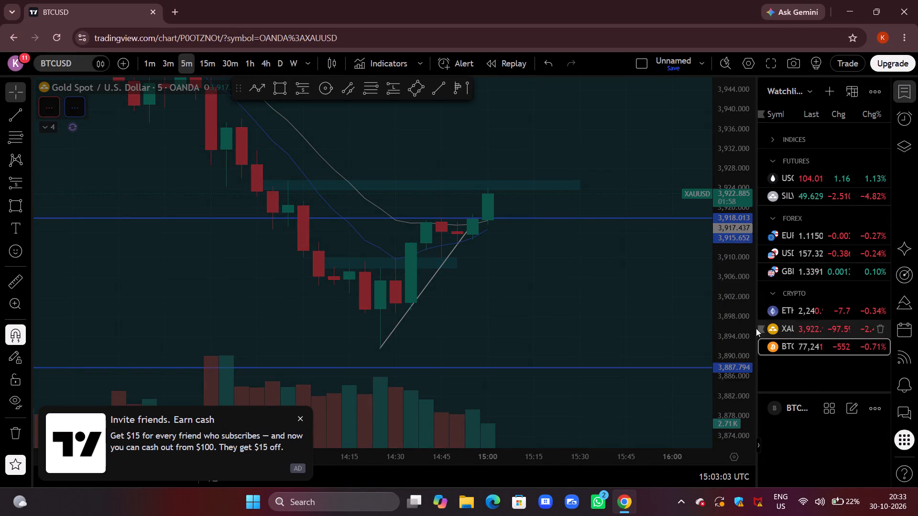
drag(613, 273, 613, 217)
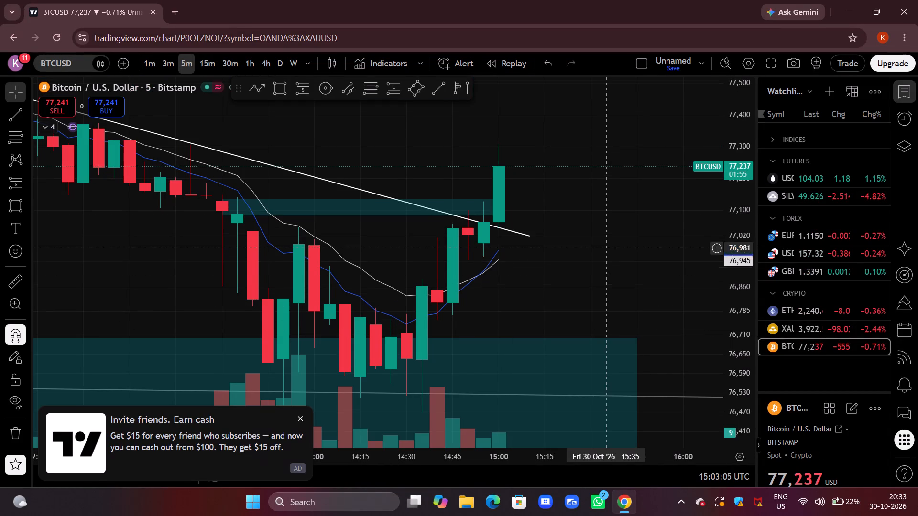
drag(613, 217, 613, 214)
drag(499, 170, 536, 170)
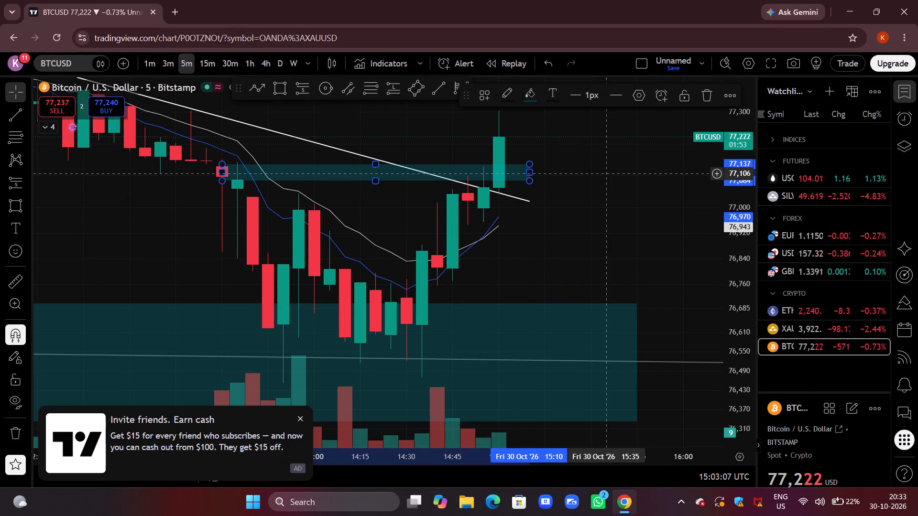
Examine BTCUSD's 5-minute price action around the descending trend line, the small rectangle zone and the large support zone.
scroll(609, 173, down, 6)
drag(698, 196, 658, 353)
scroll(650, 343, down, 6)
drag(739, 215, 729, 294)
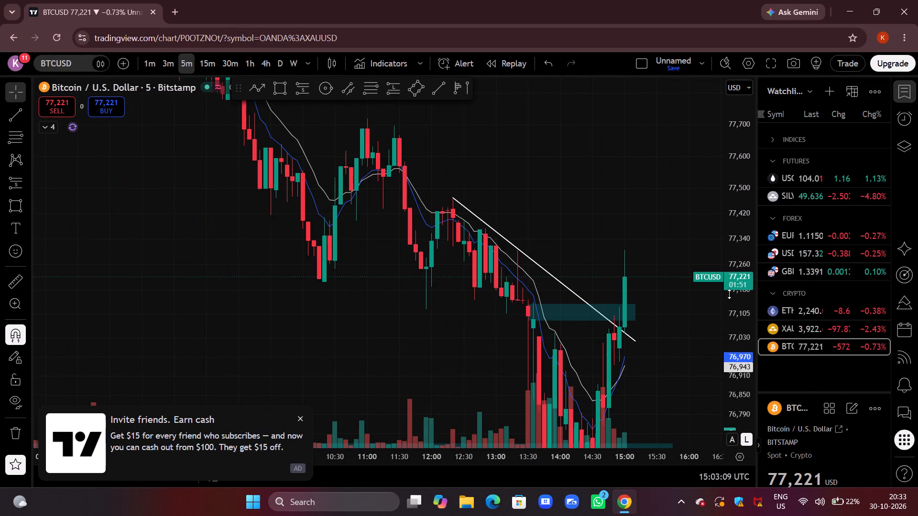
drag(729, 294, 727, 300)
drag(680, 320, 634, 170)
scroll(633, 180, down, 7)
drag(687, 222, 574, 289)
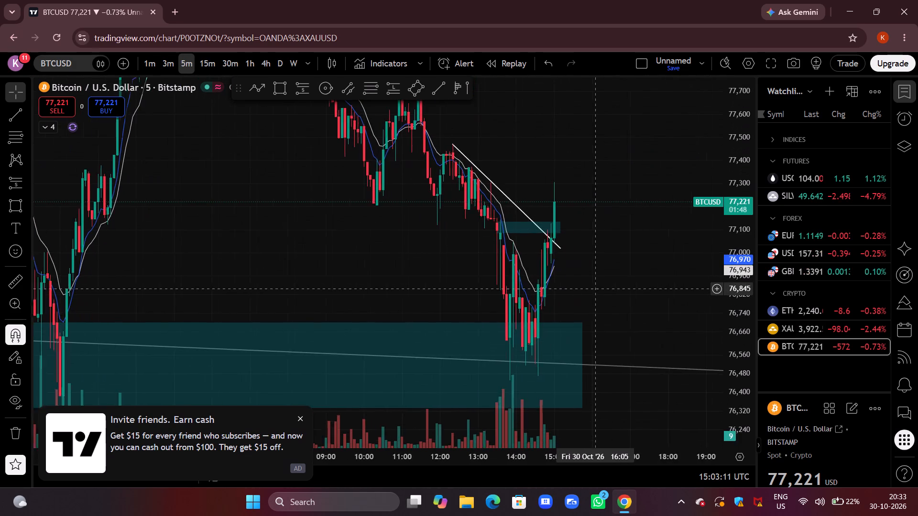
drag(574, 289, 572, 323)
scroll(604, 320, up, 3)
drag(591, 329, 610, 290)
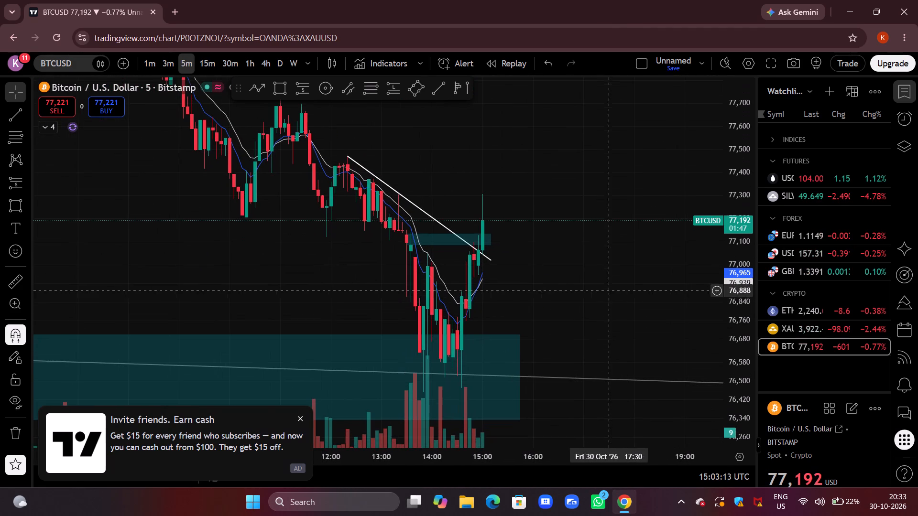
drag(738, 159, 723, 301)
scroll(561, 328, down, 3)
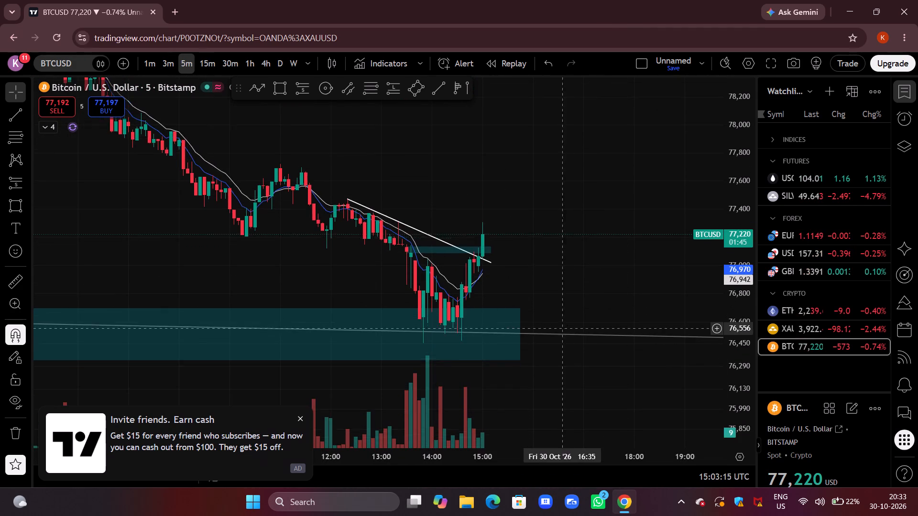
scroll(561, 328, down, 3)
drag(627, 269, 593, 279)
scroll(593, 280, up, 4)
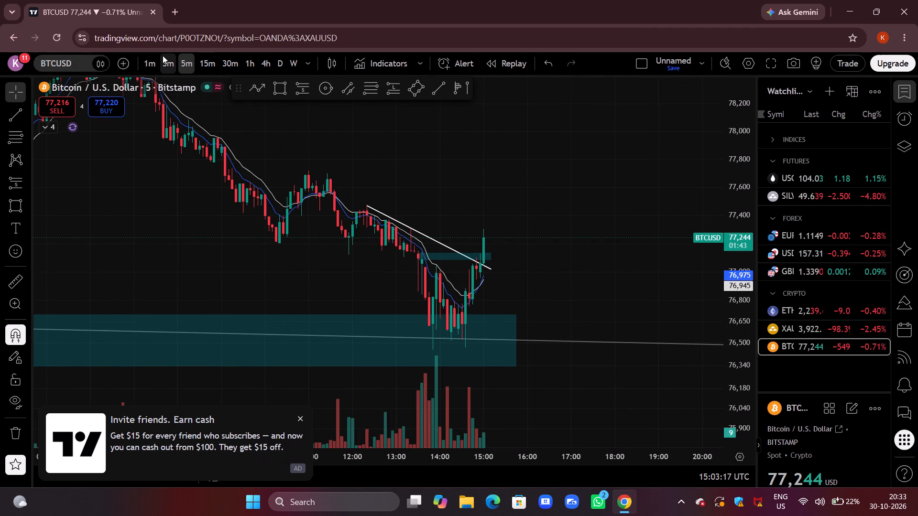
Switch BTCUSD to the 1-minute timeframe and examine the price action around the descending trend line and small zone.
click(151, 61)
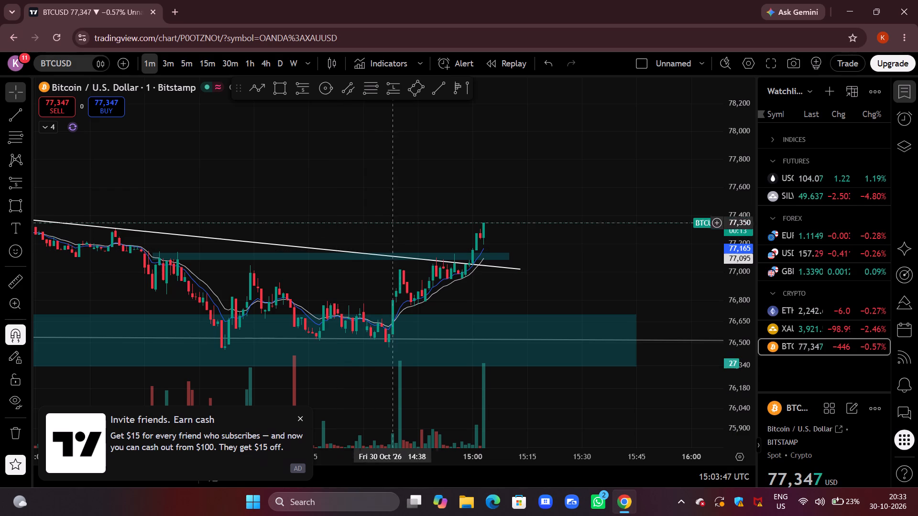
drag(403, 221, 432, 215)
scroll(430, 215, down, 4)
drag(419, 212, 427, 169)
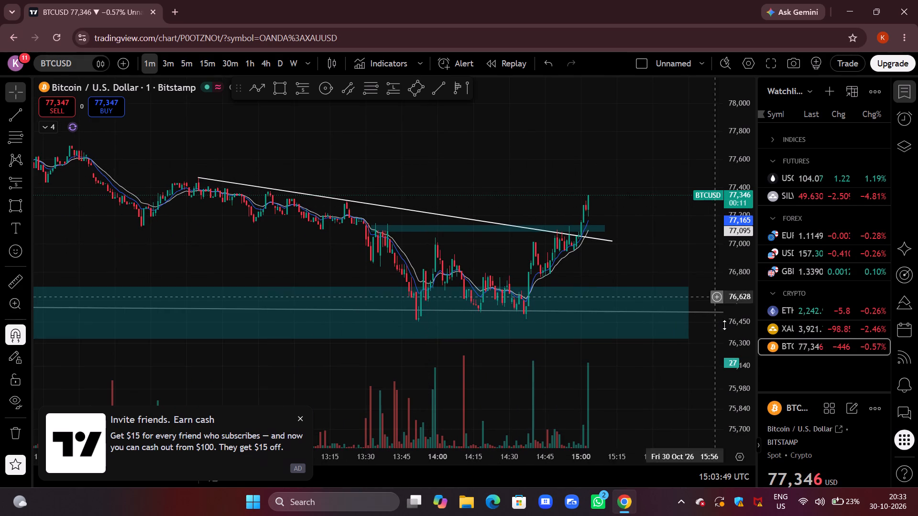
drag(732, 355, 733, 170)
drag(685, 186, 624, 306)
scroll(609, 293, down, 7)
drag(643, 183, 642, 181)
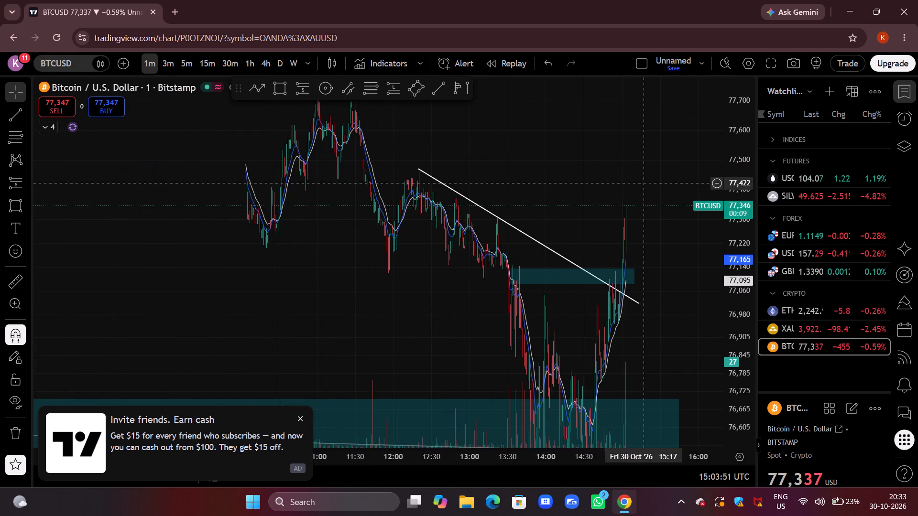
drag(642, 181, 556, 142)
drag(456, 165, 464, 132)
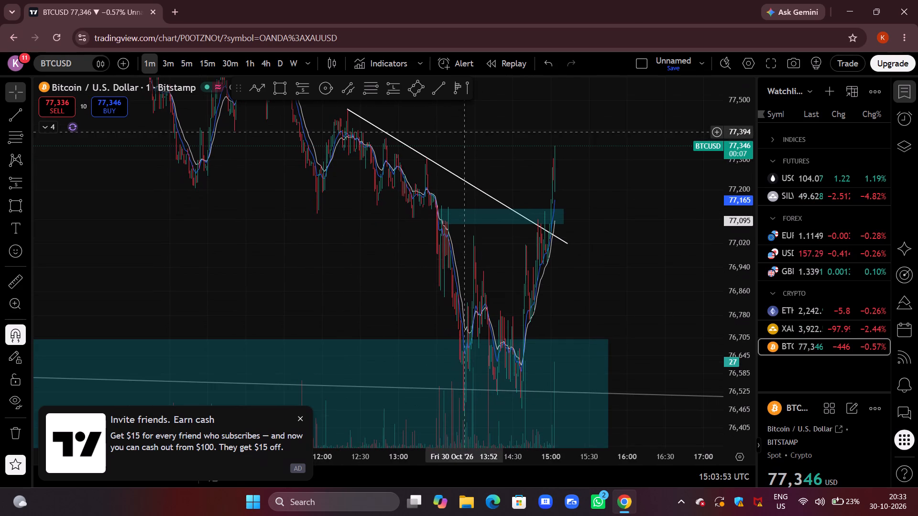
Switch to ETHUSD and draw a Fib Retracement from the 2,248.9 high near 11:00 to about 2,205.1 near 13:52.
click(812, 311)
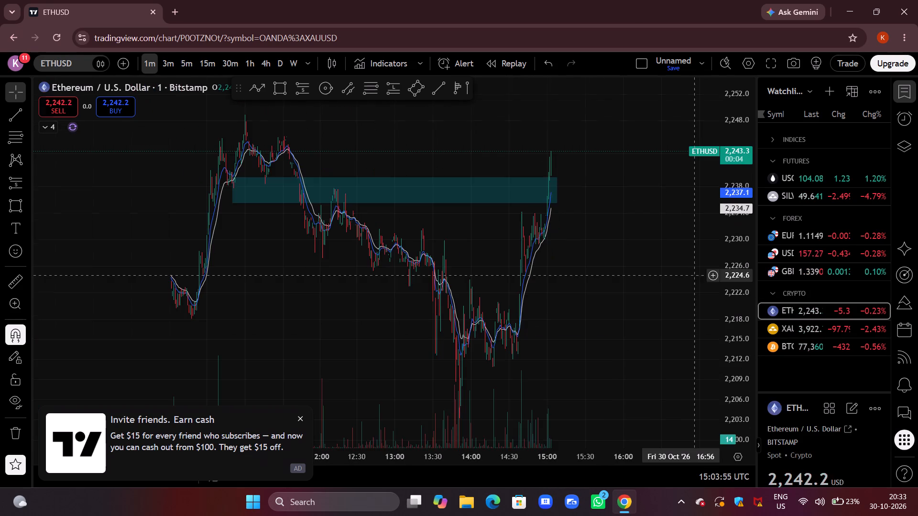
drag(662, 265, 654, 298)
scroll(632, 289, down, 7)
drag(674, 279, 636, 224)
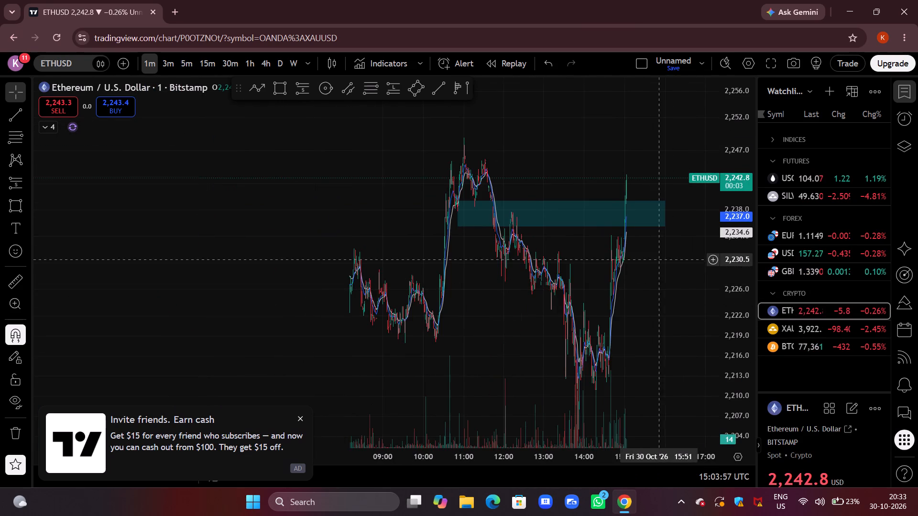
drag(636, 224, 617, 269)
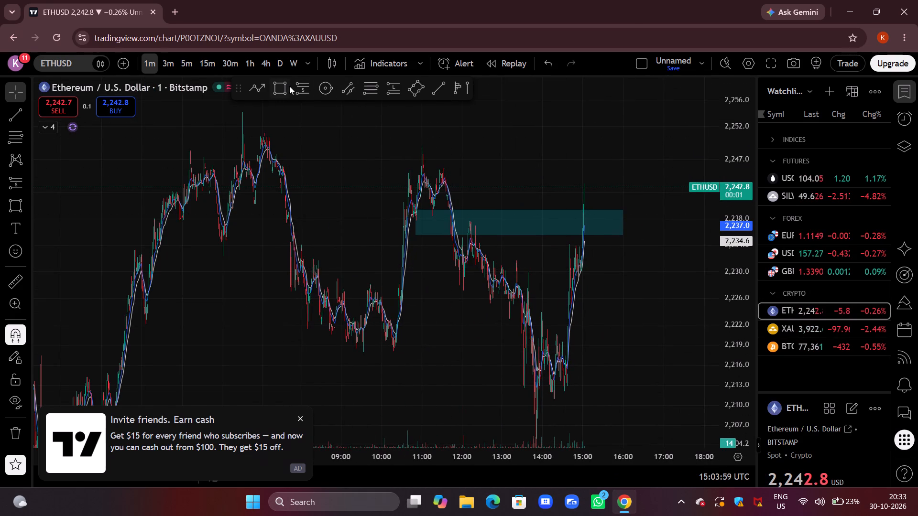
click(372, 86)
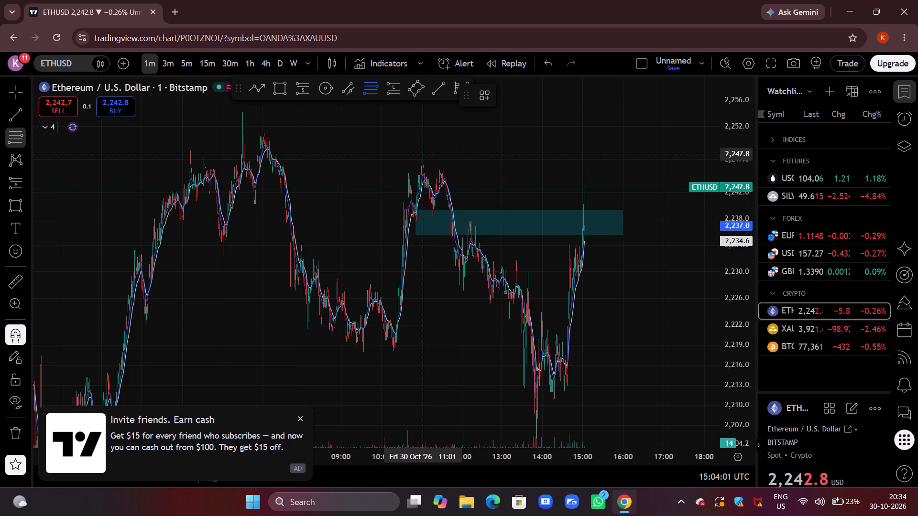
click(422, 148)
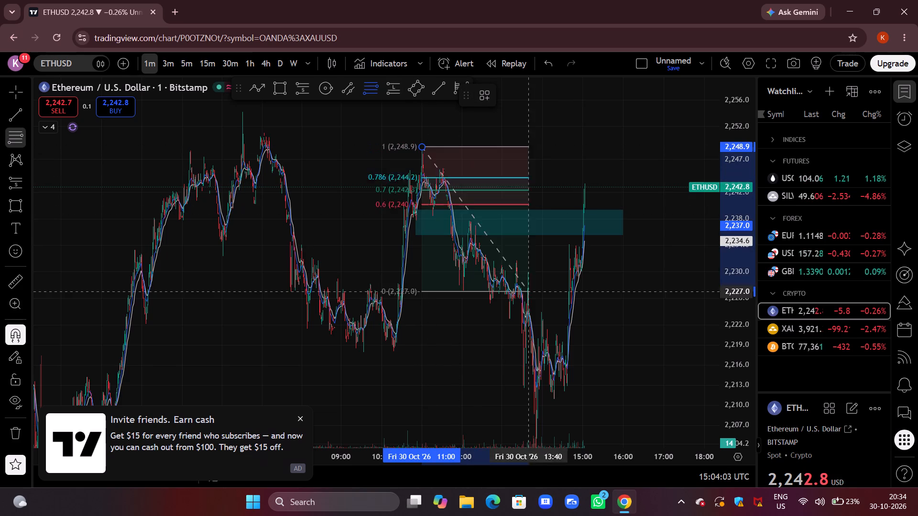
click(537, 439)
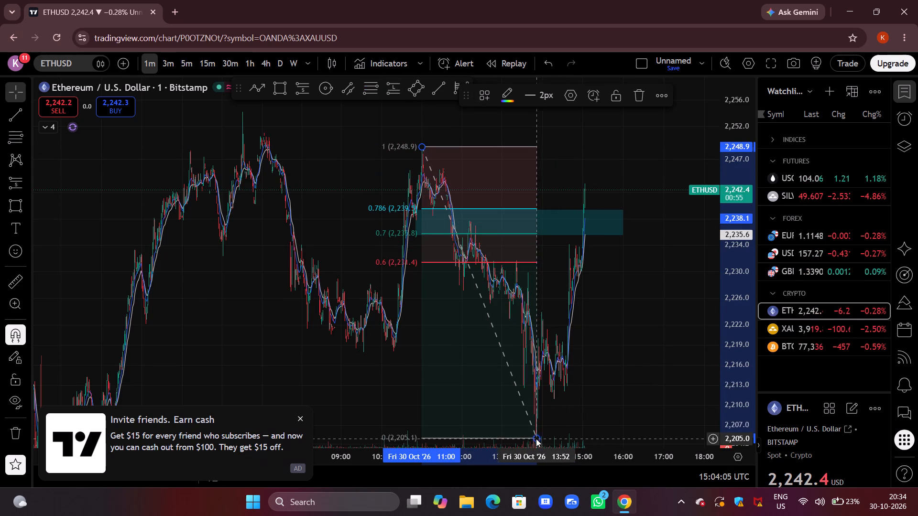
Move the retracement's lower anchor onto the swing low at about 2,203.3, near 13:51.
drag(593, 371, 572, 274)
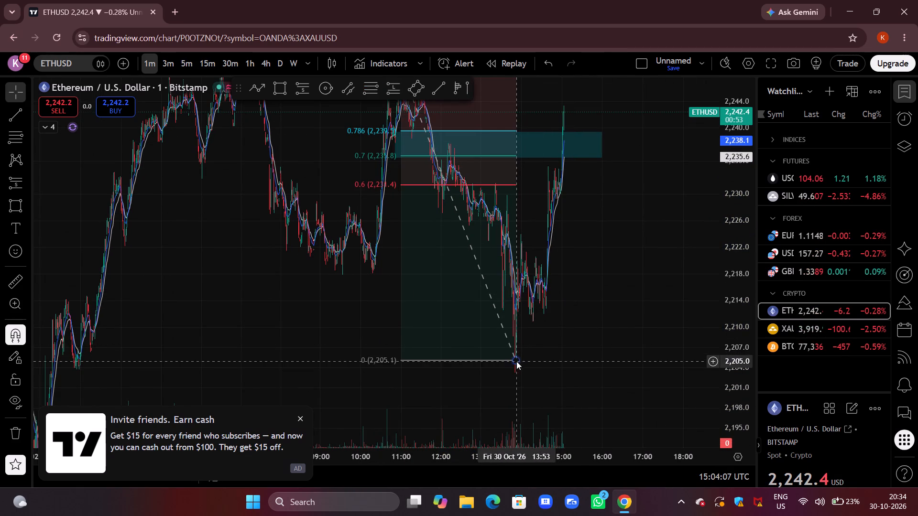
drag(516, 361, 517, 372)
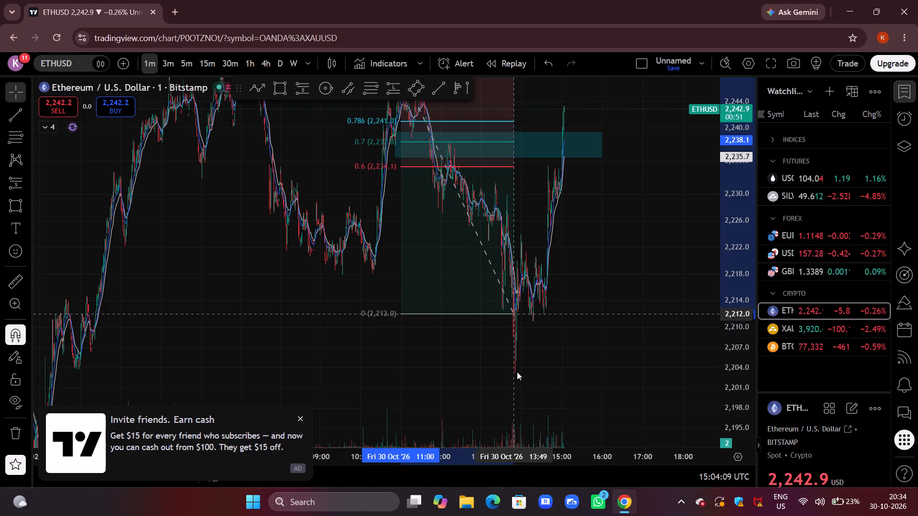
drag(517, 372, 514, 372)
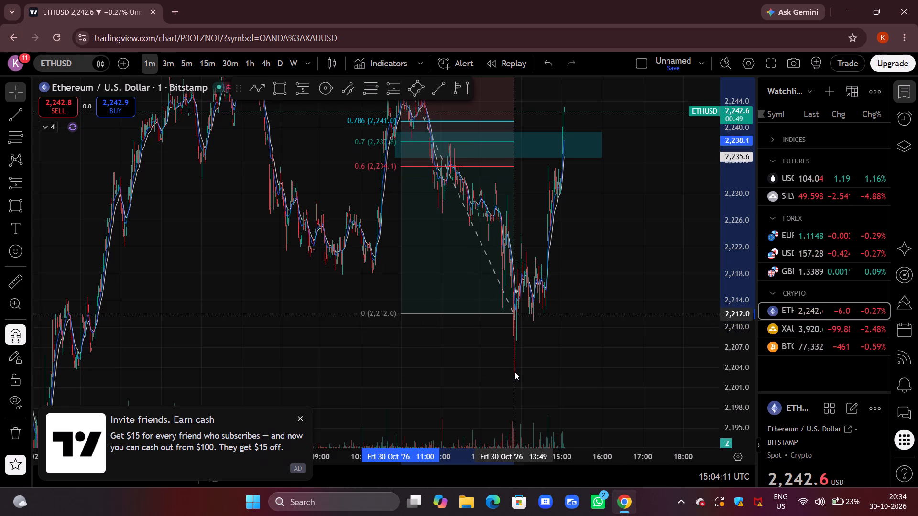
drag(514, 372, 514, 378)
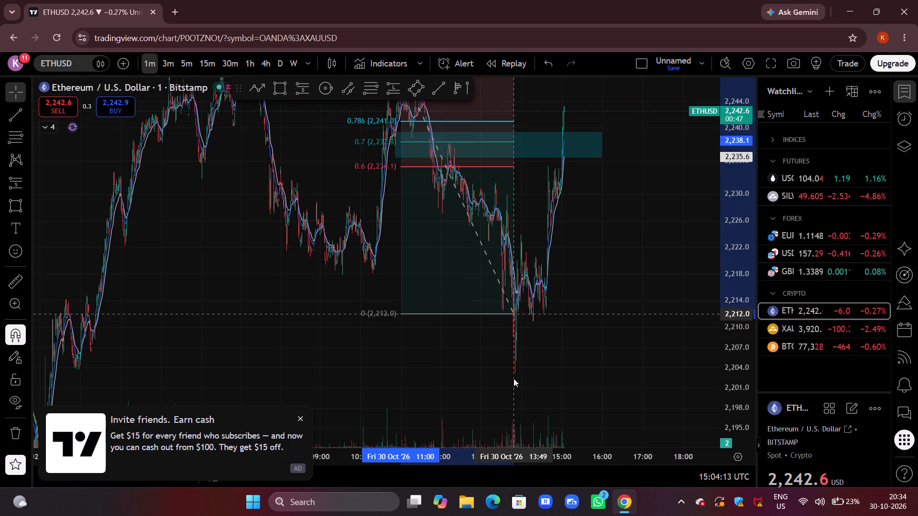
drag(514, 378, 517, 377)
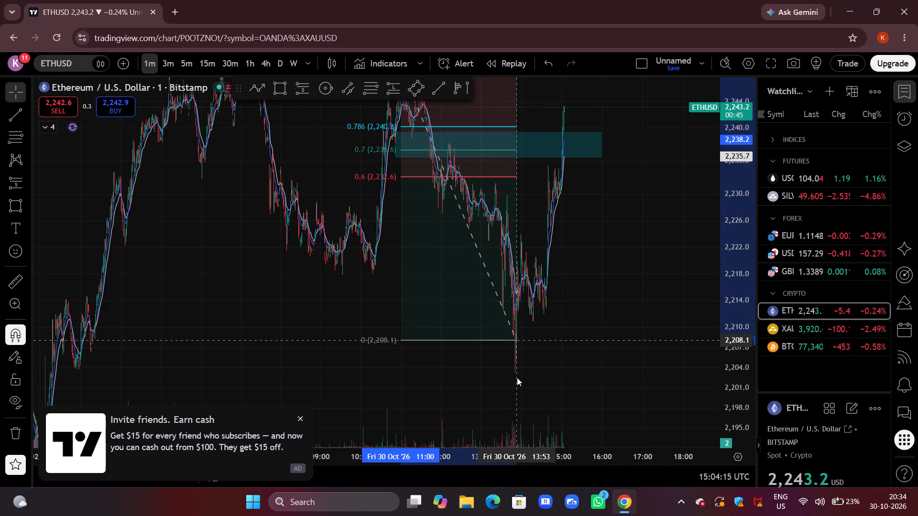
drag(517, 377, 515, 372)
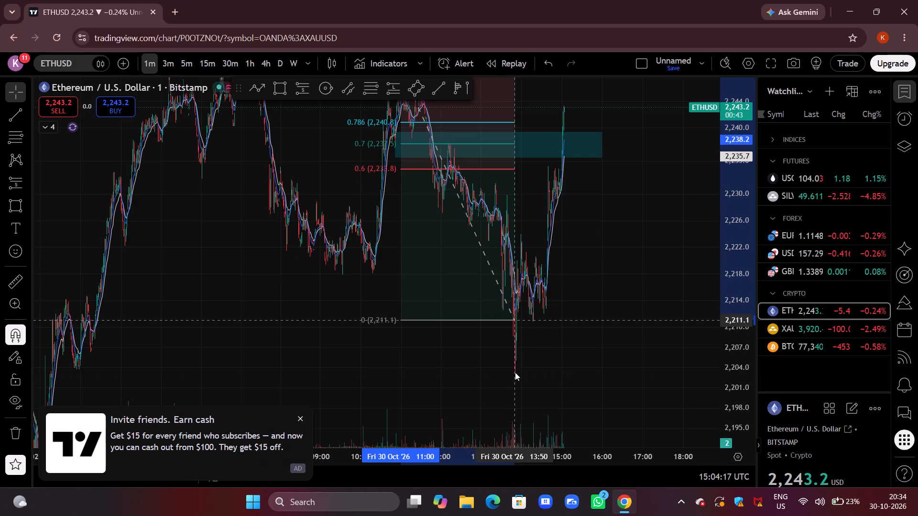
drag(515, 372, 516, 378)
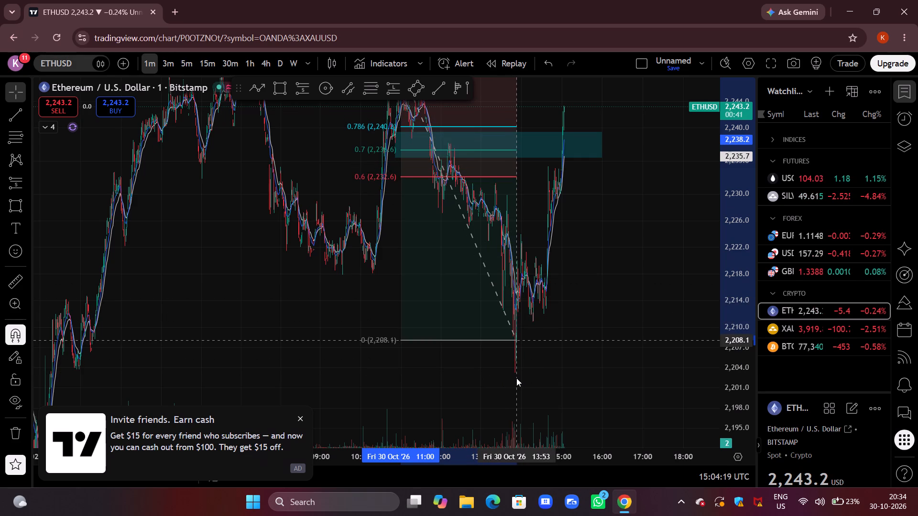
drag(516, 378, 515, 378)
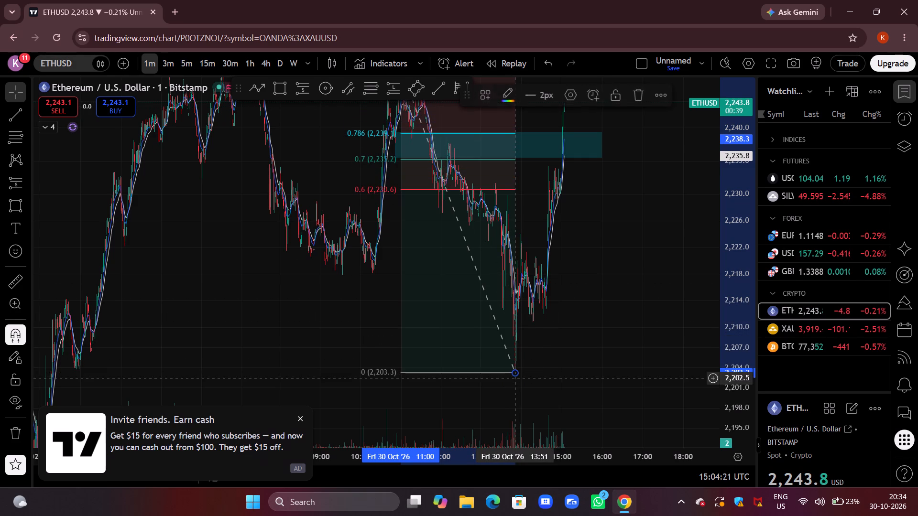
Switch the ETHUSD chart to the 5-minute timeframe to view the retracement.
drag(616, 322, 586, 387)
drag(613, 340, 588, 353)
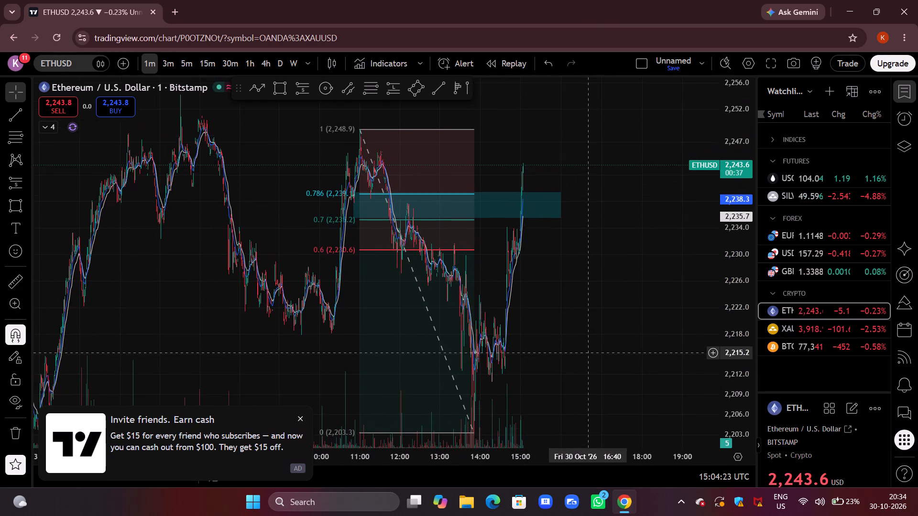
scroll(592, 352, up, 10)
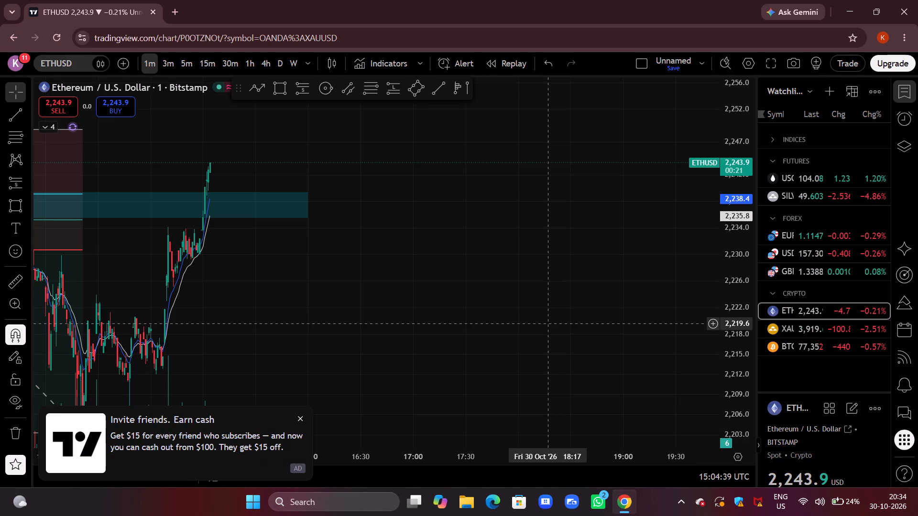
click(189, 70)
drag(364, 297, 466, 293)
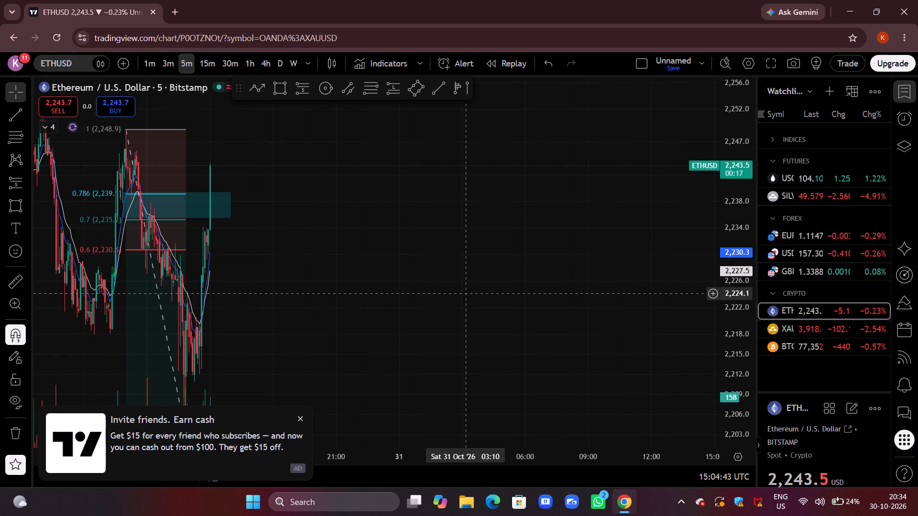
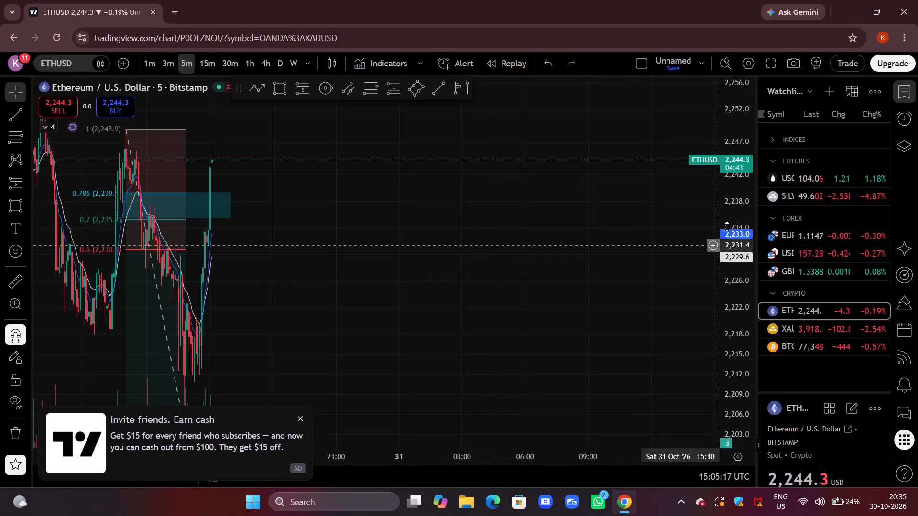
Draw a second Fib Retracement on the earlier decline, from about 2,246.4 near 06:35 to the 2,217.9 low near 09:30.
drag(733, 222, 705, 391)
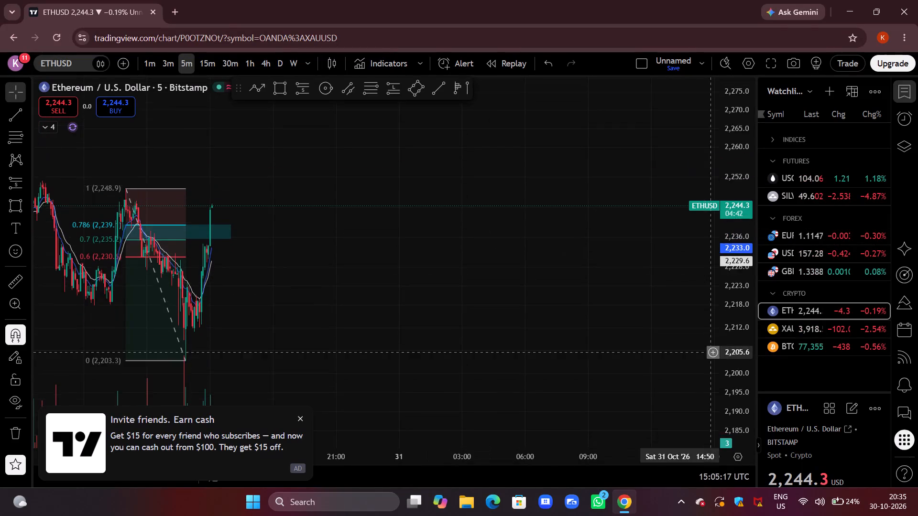
drag(705, 391, 697, 397)
scroll(424, 369, down, 7)
drag(553, 340, 557, 352)
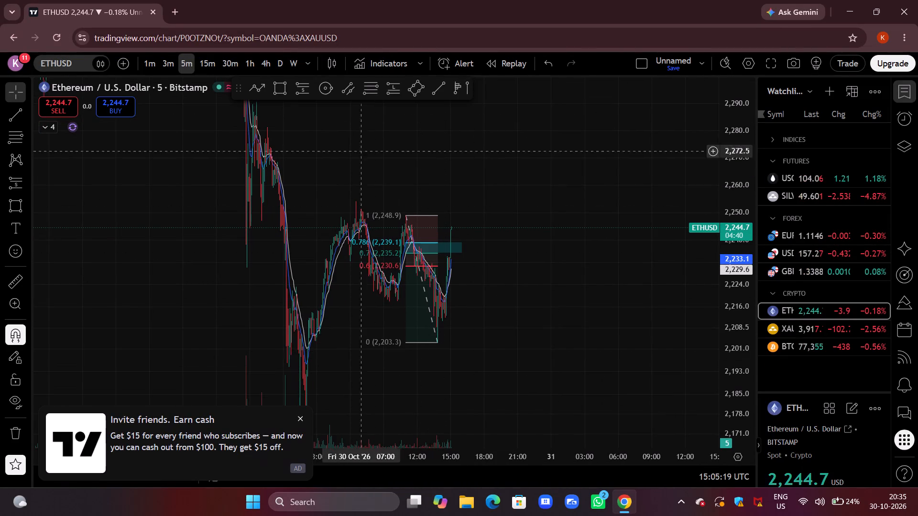
click(369, 89)
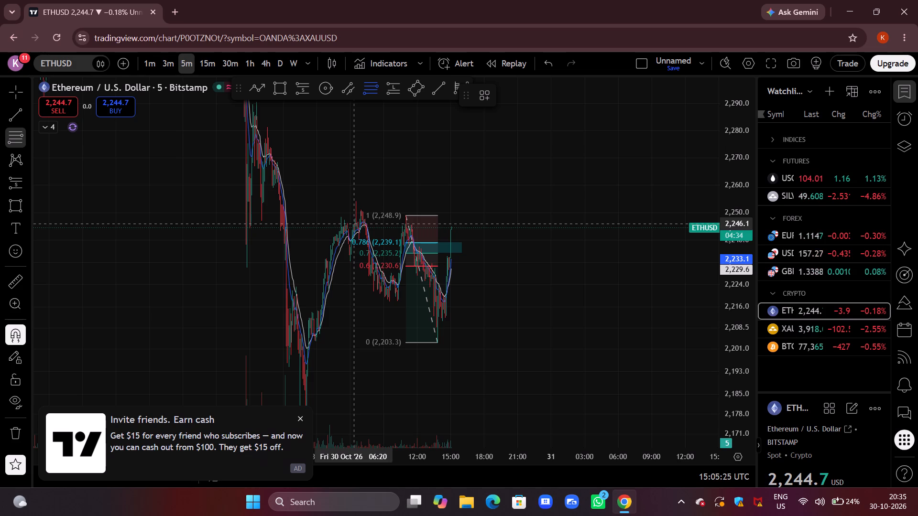
click(357, 201)
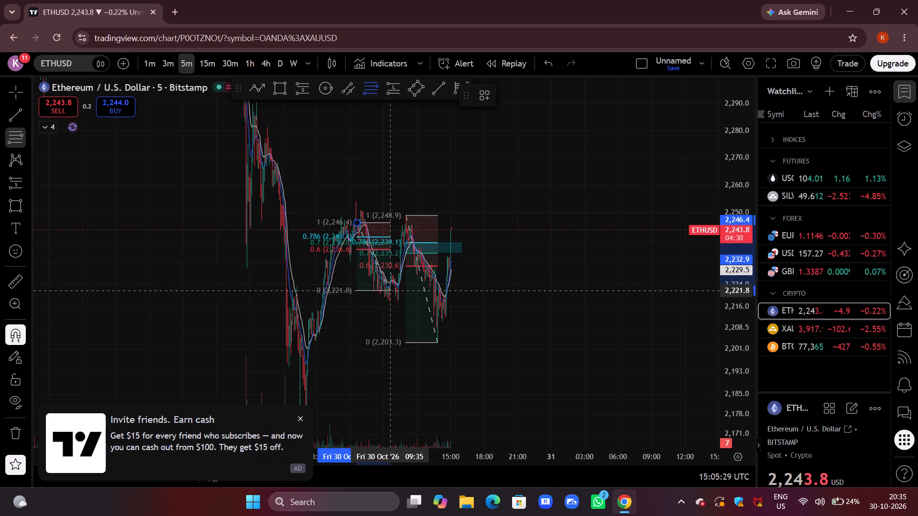
click(389, 302)
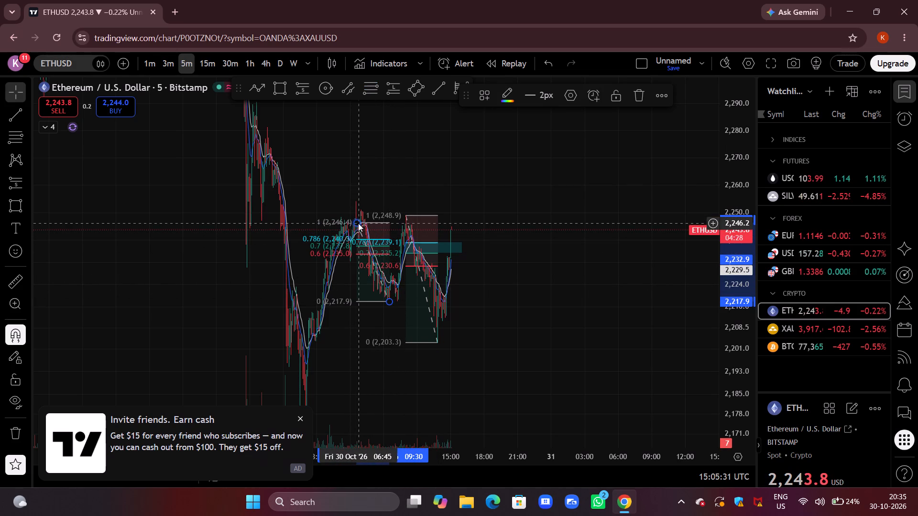
Move the new retracement's upper anchor onto the swing high at about 2,254.2, near 06:30, and deselect the drawing.
drag(358, 223, 357, 192)
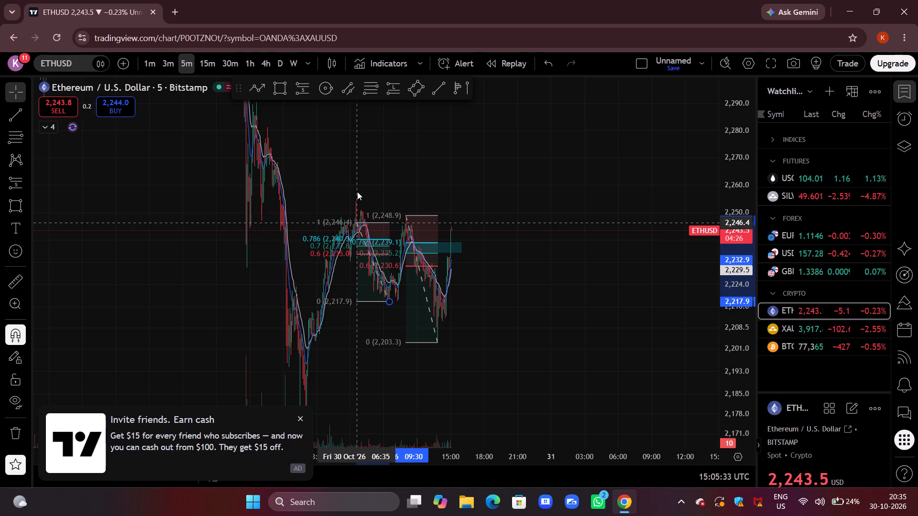
drag(357, 192, 354, 171)
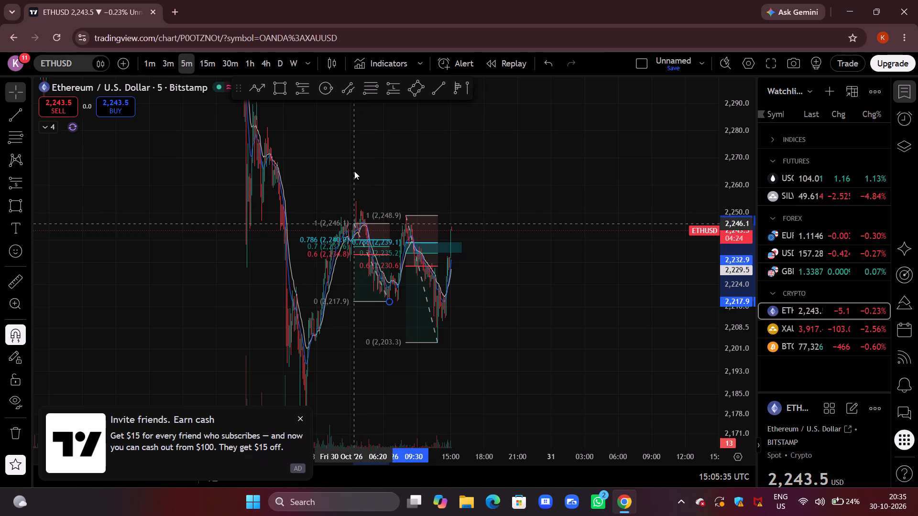
drag(354, 171, 353, 172)
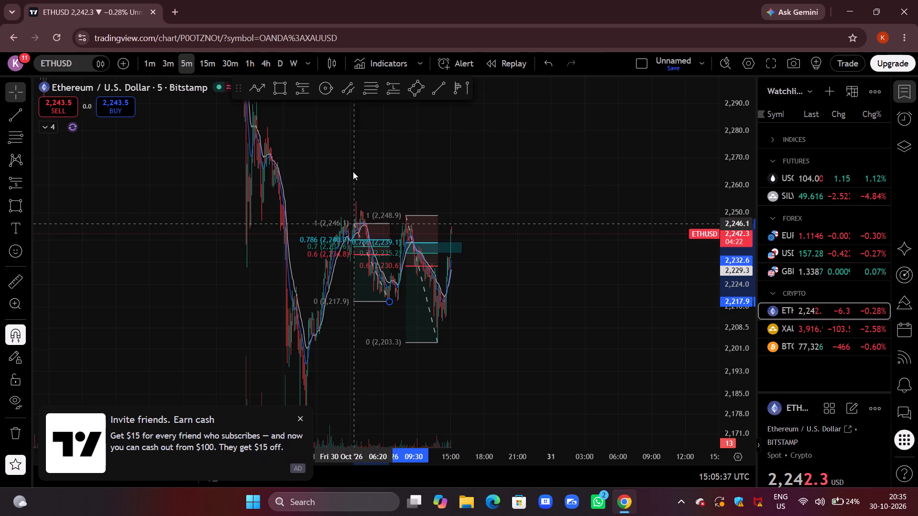
drag(353, 172, 356, 167)
click(470, 183)
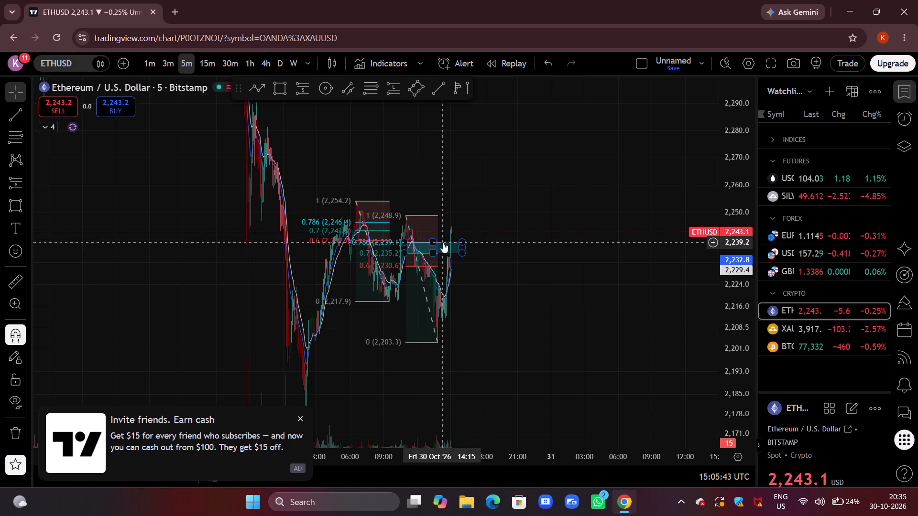
click(523, 246)
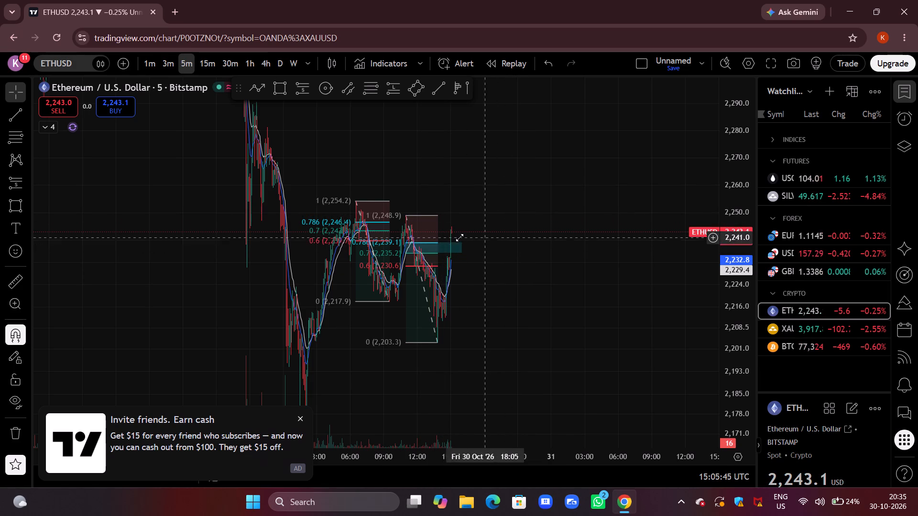
click(511, 171)
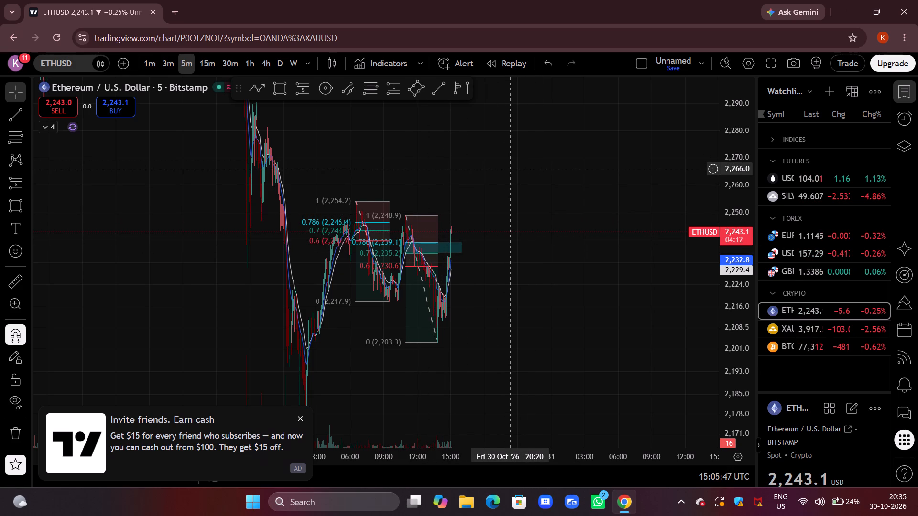
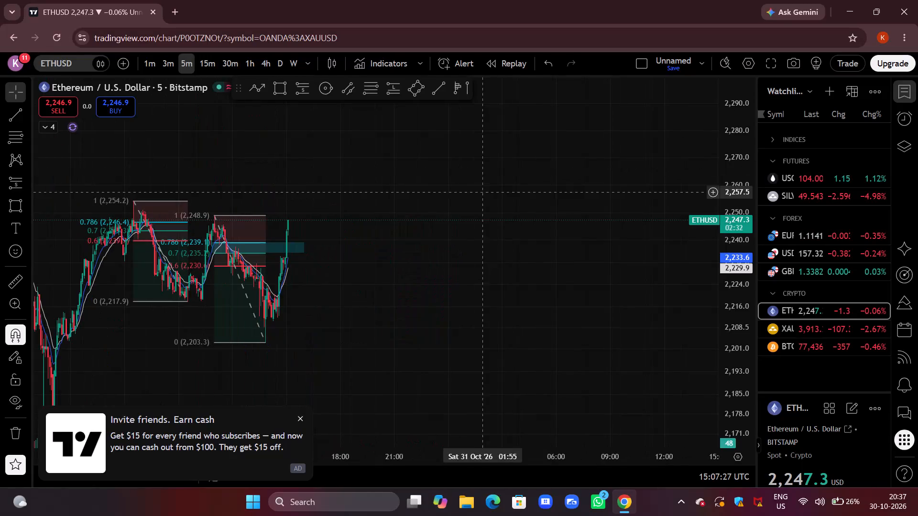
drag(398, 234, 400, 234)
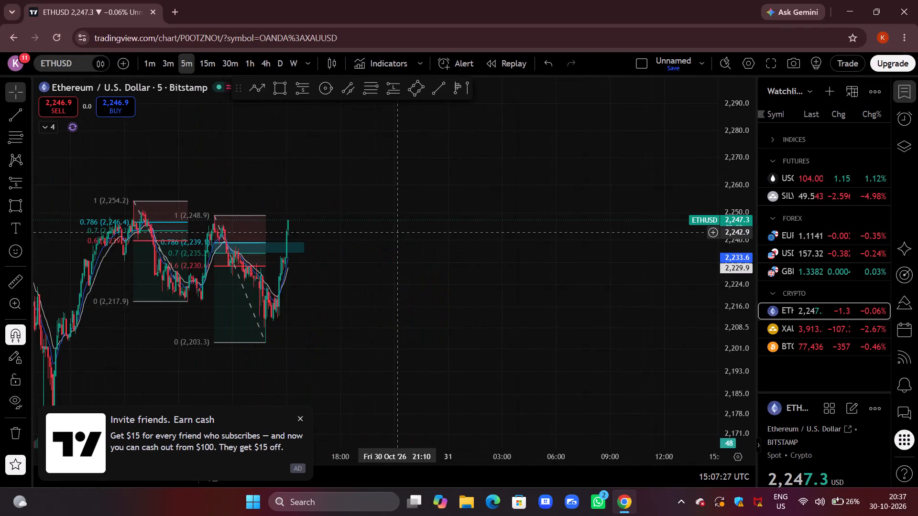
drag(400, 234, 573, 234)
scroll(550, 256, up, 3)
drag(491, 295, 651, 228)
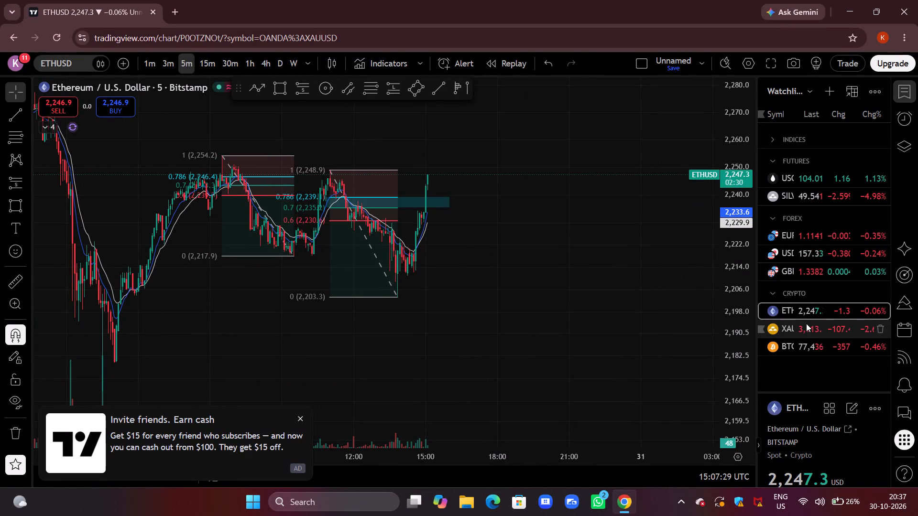
Switch the chart to XAUUSD from the watchlist and set it to the 3-minute interval.
click(806, 323)
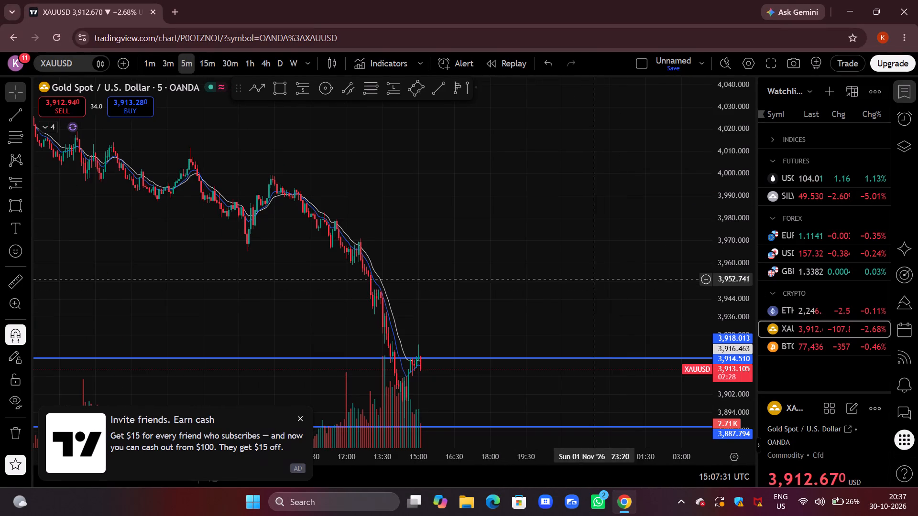
drag(592, 275, 623, 150)
scroll(623, 150, up, 4)
drag(499, 160, 542, 141)
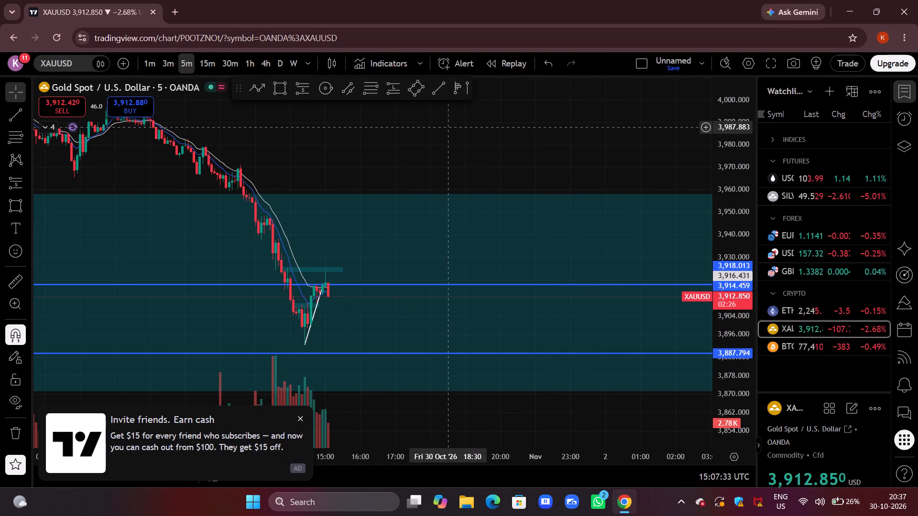
click(167, 62)
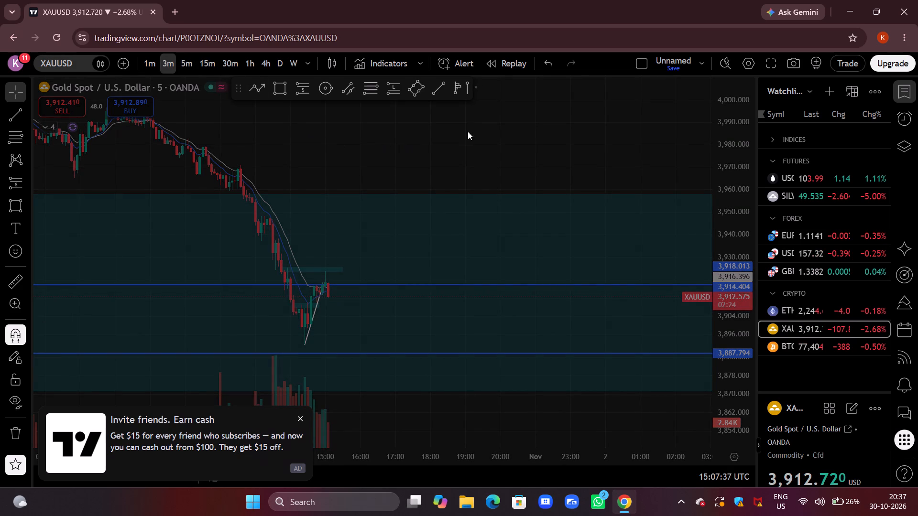
drag(520, 136, 529, 112)
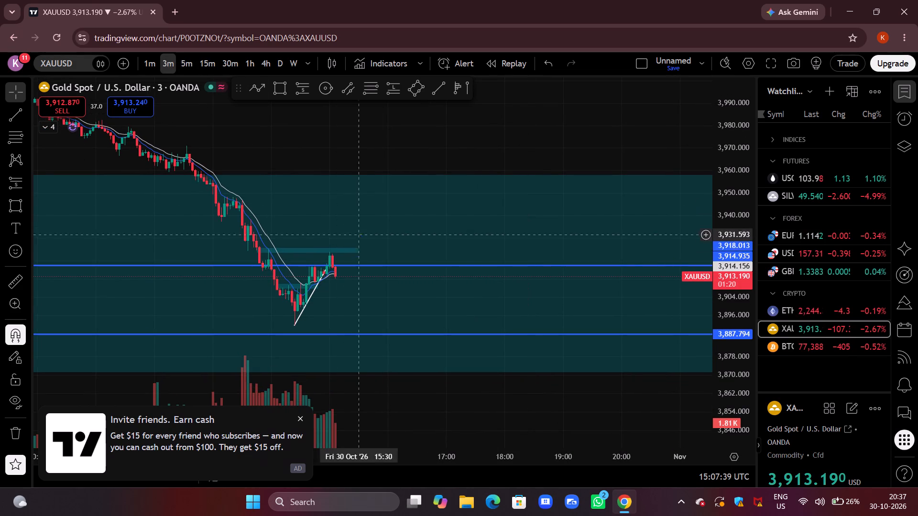
drag(282, 139, 325, 112)
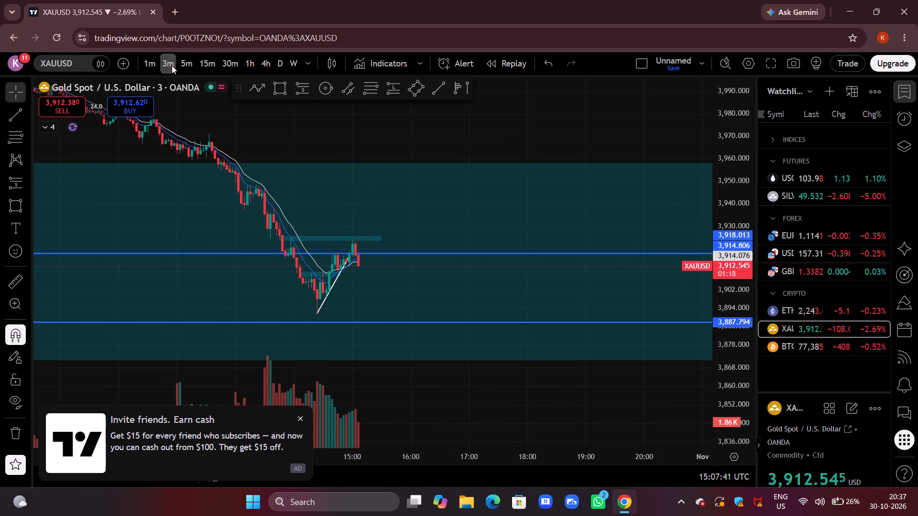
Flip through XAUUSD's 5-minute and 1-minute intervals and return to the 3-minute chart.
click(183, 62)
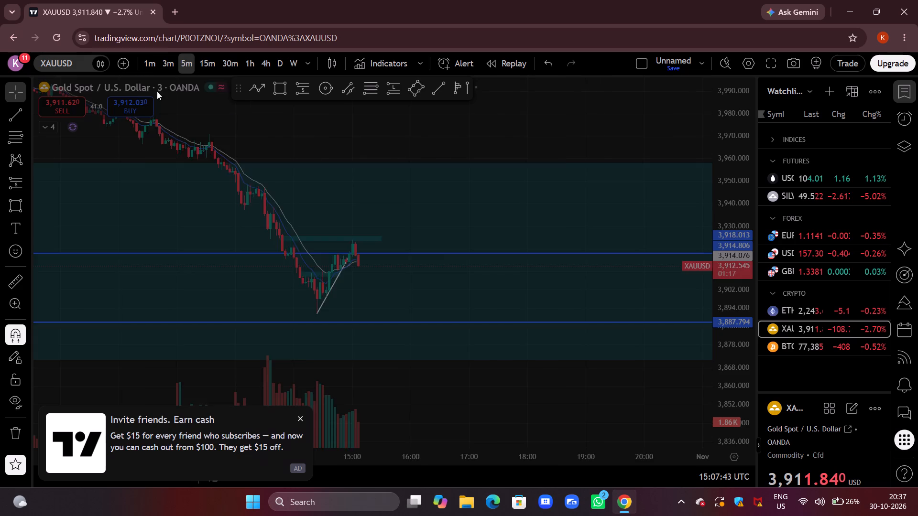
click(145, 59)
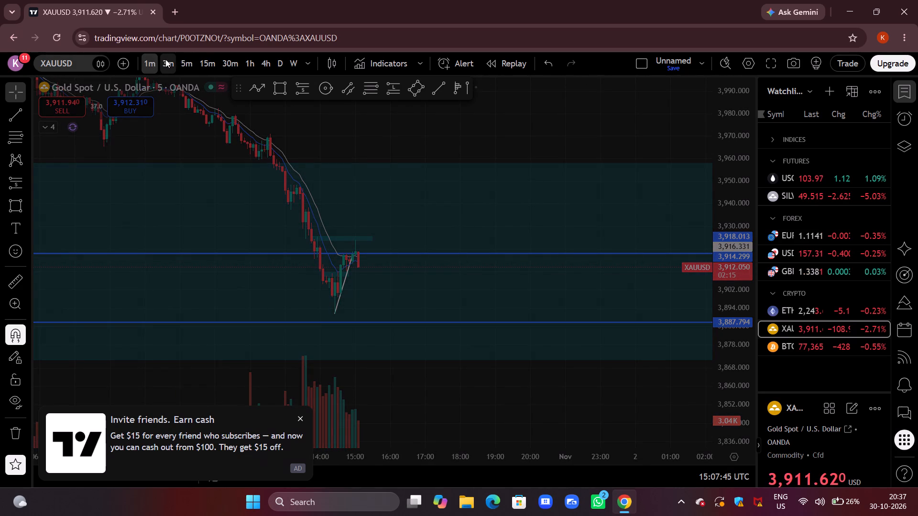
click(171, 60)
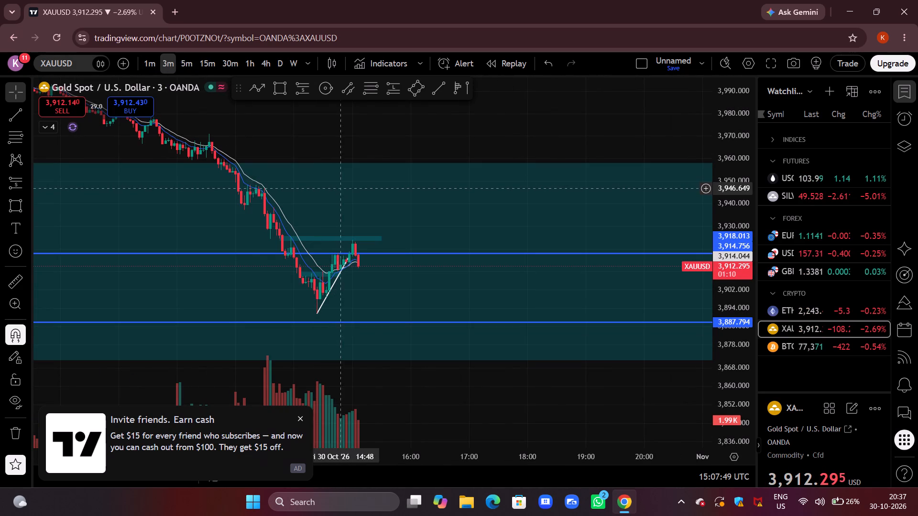
Place a Short Position at about 3,917.3 near 15:03 and set its stop at the recent swing high, about 3,923.9.
scroll(405, 202, up, 5)
drag(229, 177, 489, 172)
scroll(534, 190, up, 3)
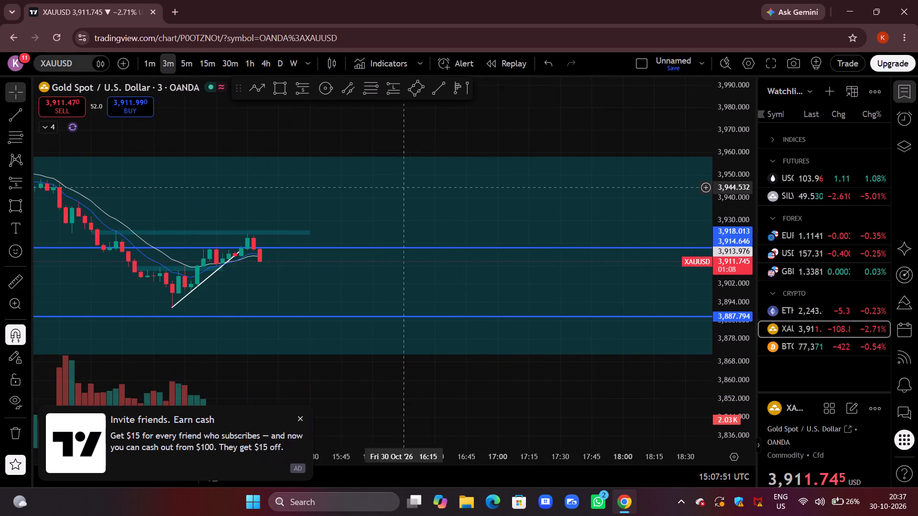
drag(273, 191, 546, 165)
drag(737, 373, 743, 180)
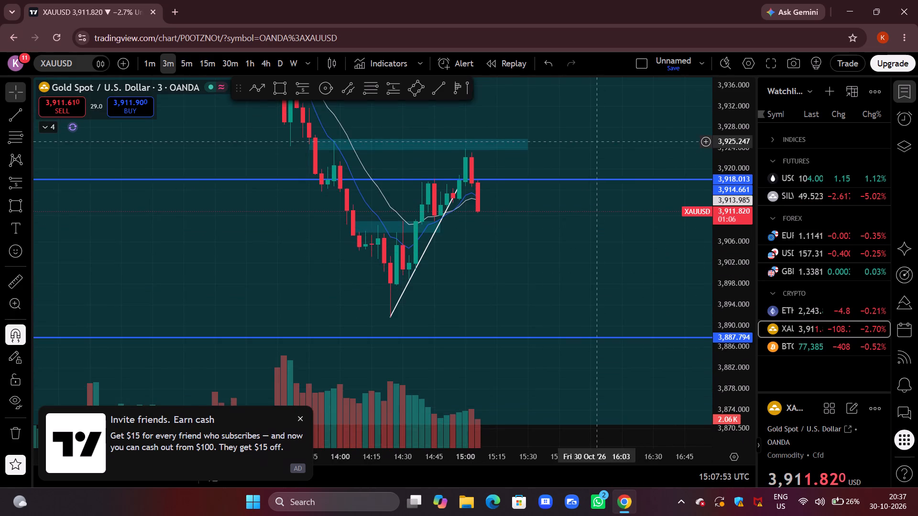
drag(597, 141, 523, 166)
click(301, 86)
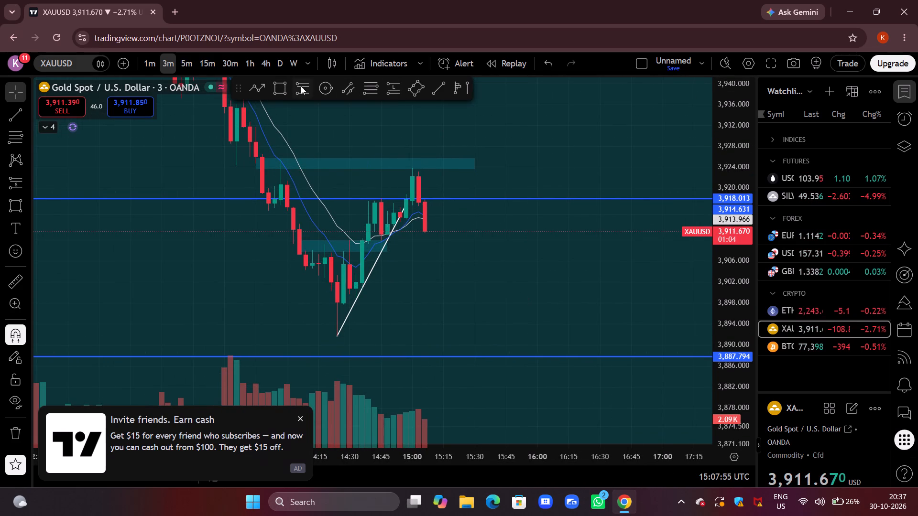
click(417, 201)
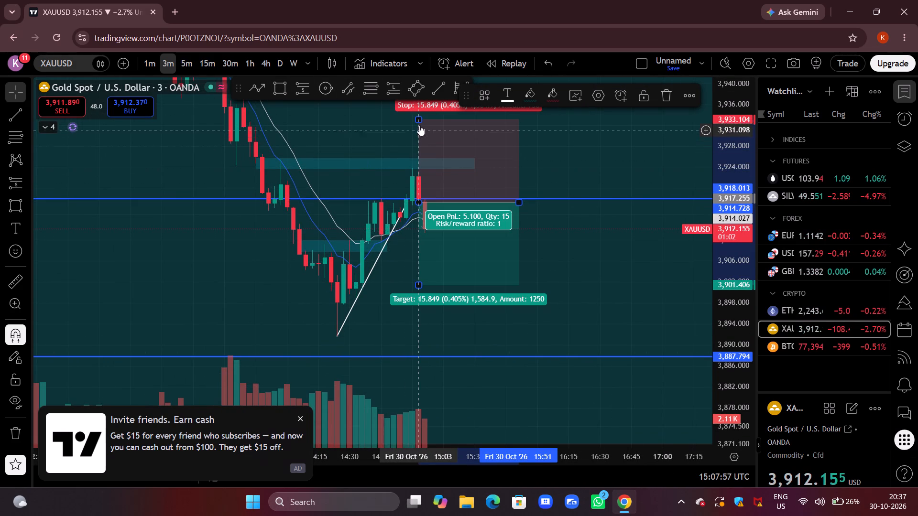
drag(419, 120, 411, 160)
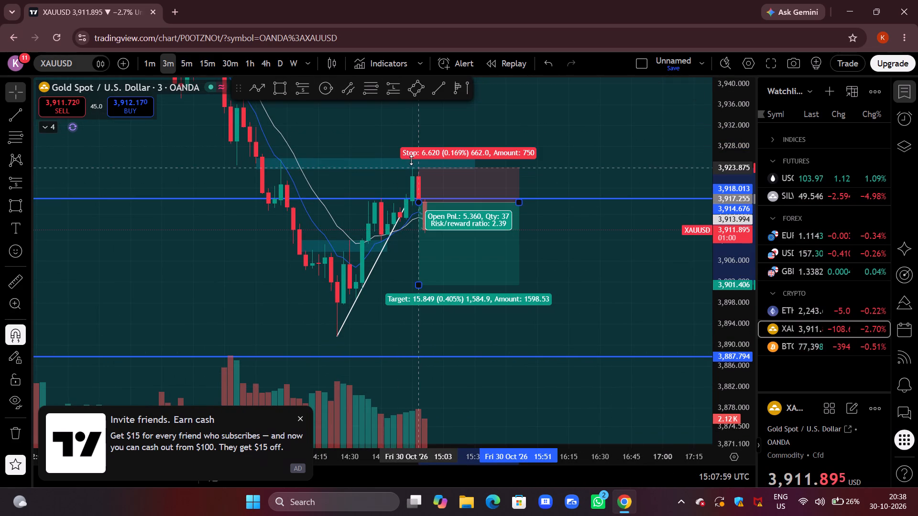
drag(411, 160, 411, 161)
click(624, 203)
Extend the short position's target down to the swing low at about 3,891.6 and deselect the drawing.
drag(624, 203, 596, 122)
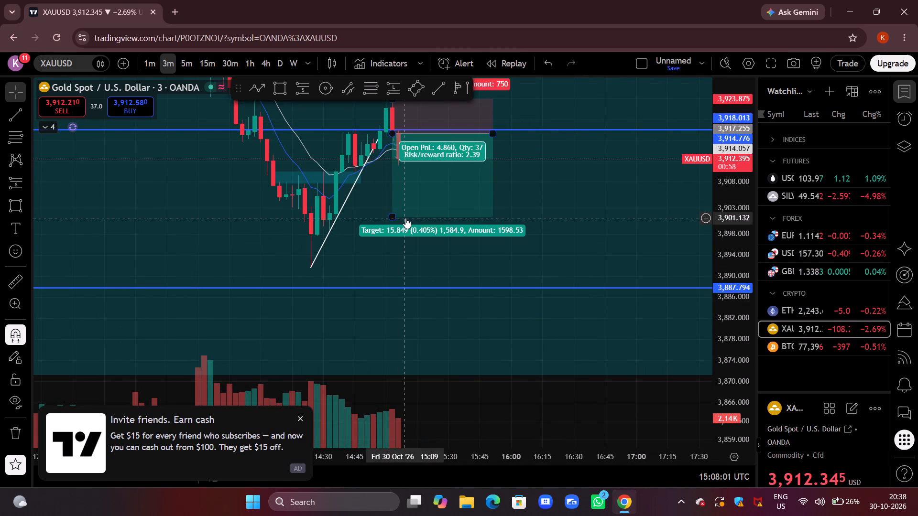
drag(395, 217, 306, 257)
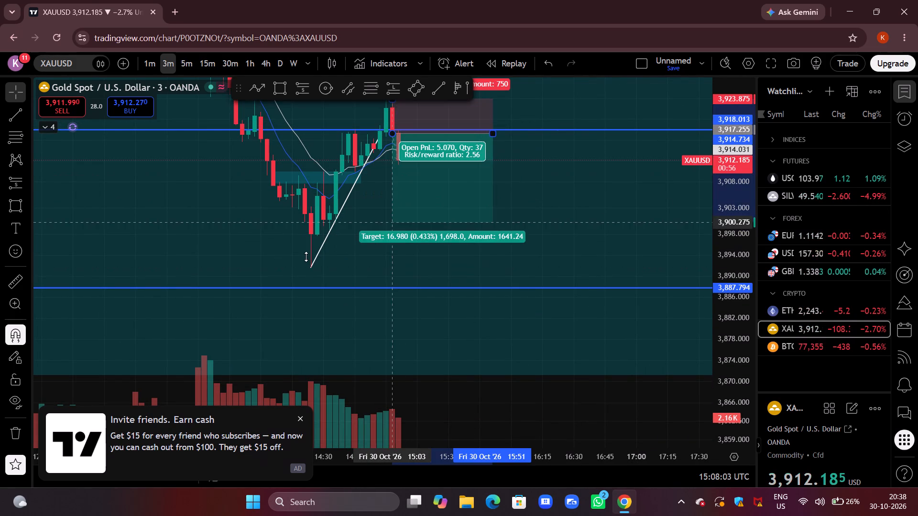
drag(306, 257, 311, 260)
click(588, 202)
drag(589, 202, 553, 281)
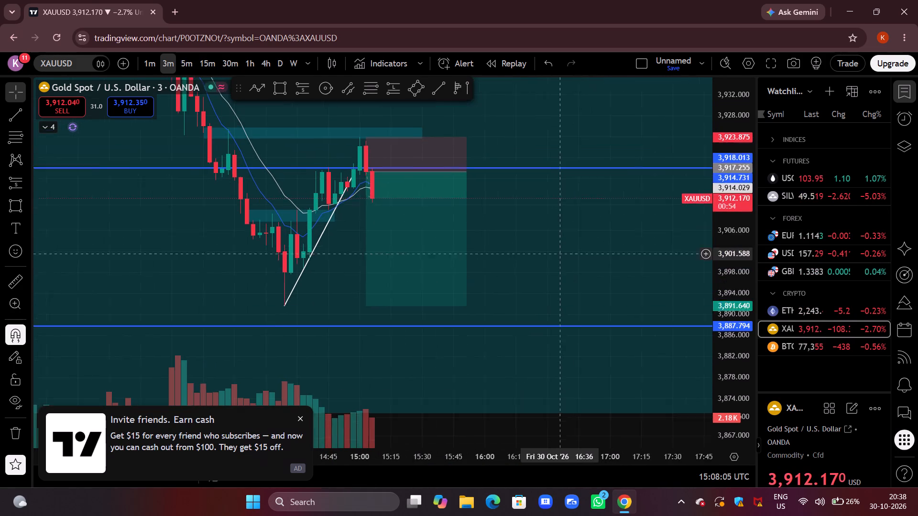
drag(553, 281, 553, 282)
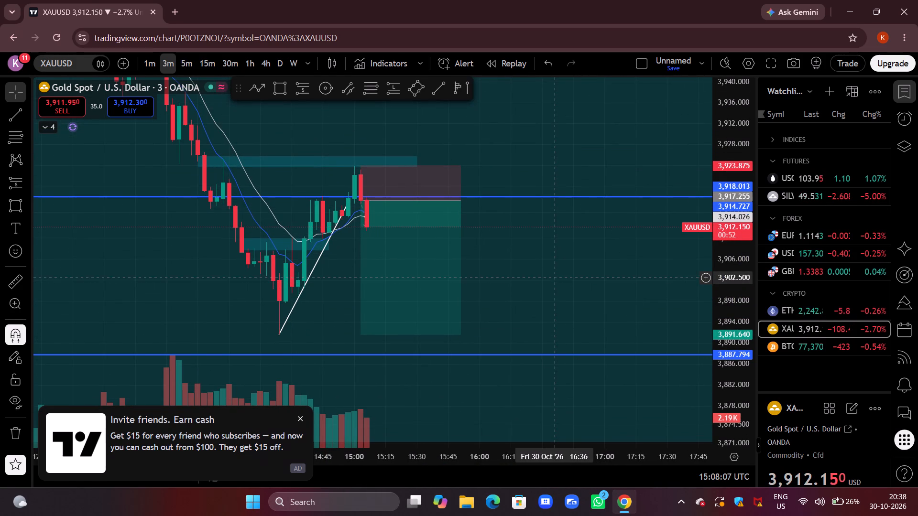
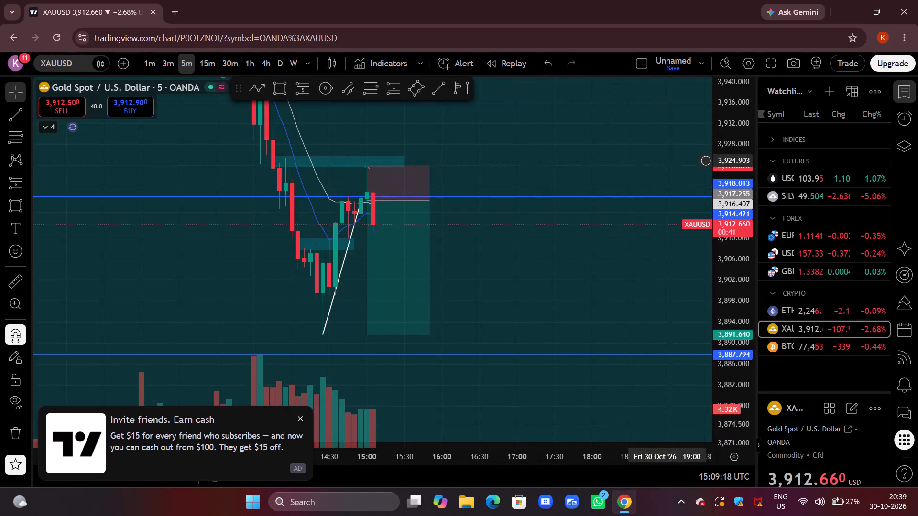
Examine the XAUUSD short position and the preceding decline on the 5-minute chart and at the 3-minute interval.
drag(732, 169, 714, 206)
scroll(374, 246, down, 5)
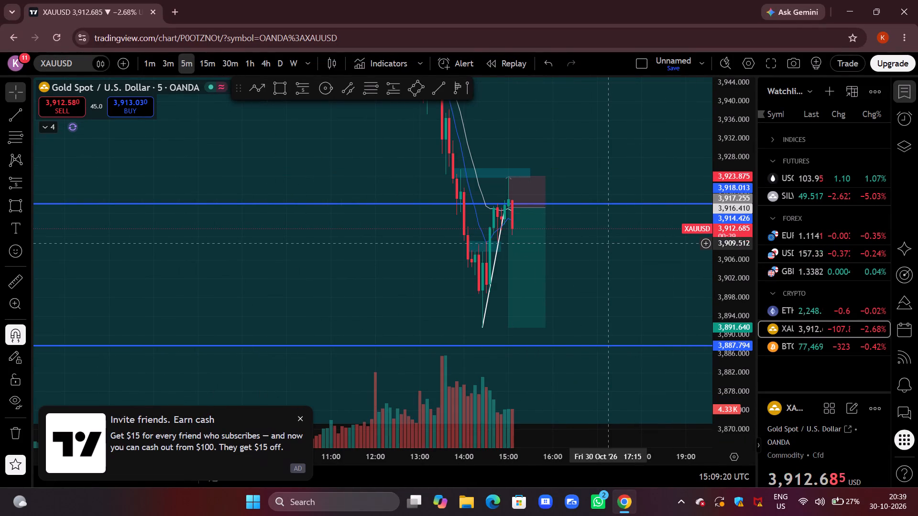
drag(735, 161, 726, 192)
drag(622, 428, 559, 416)
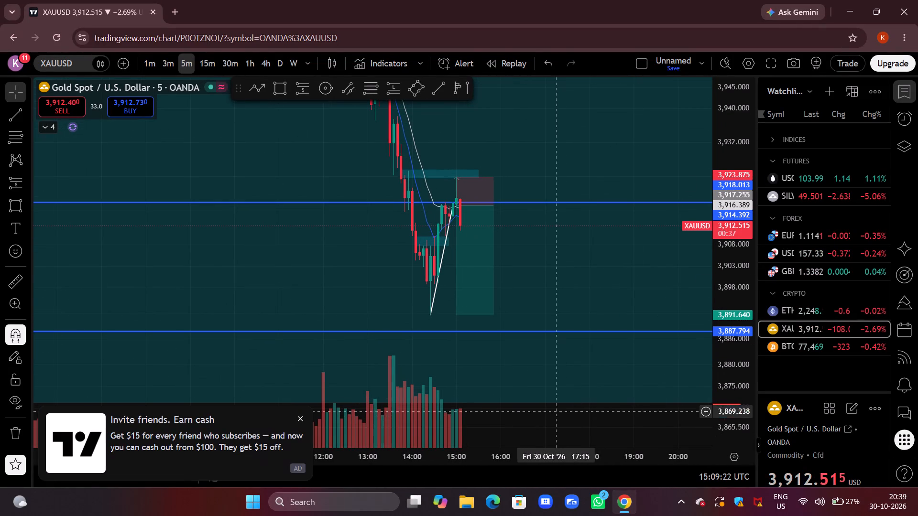
drag(740, 131, 699, 242)
drag(573, 390, 502, 434)
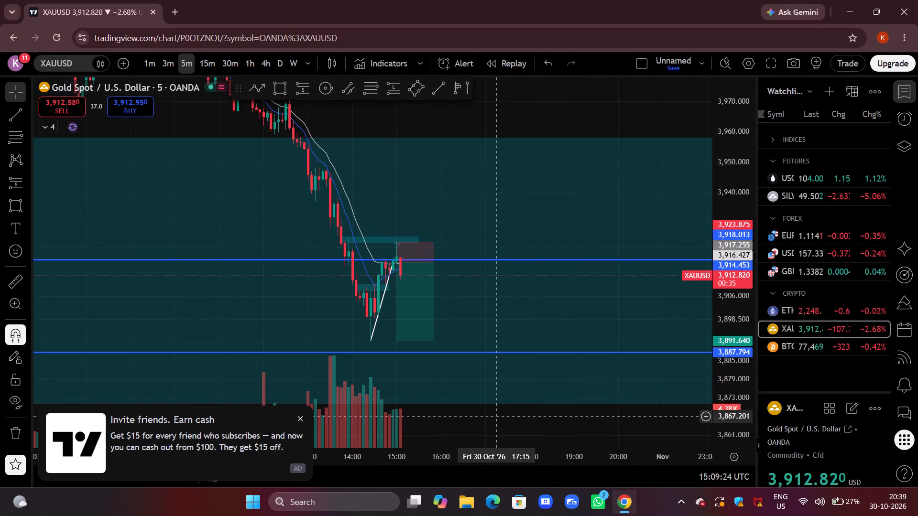
click(167, 56)
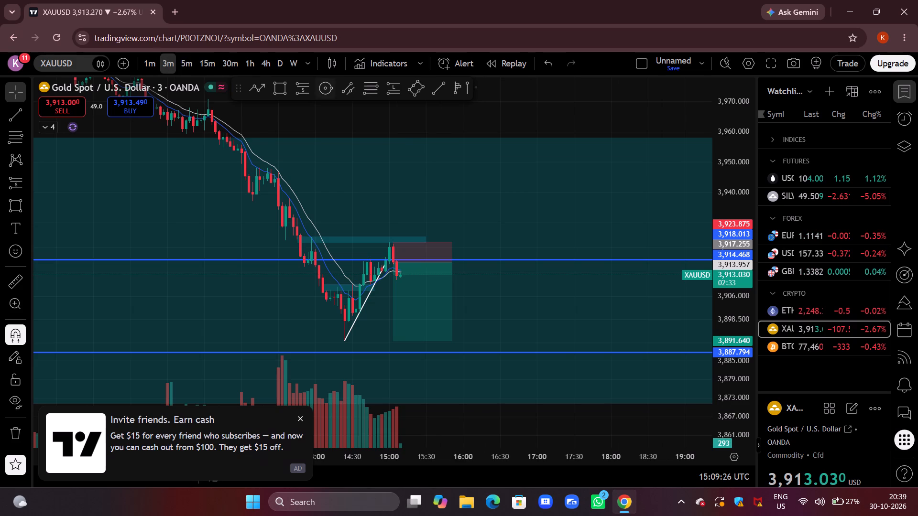
scroll(429, 136, up, 4)
drag(247, 130, 447, 121)
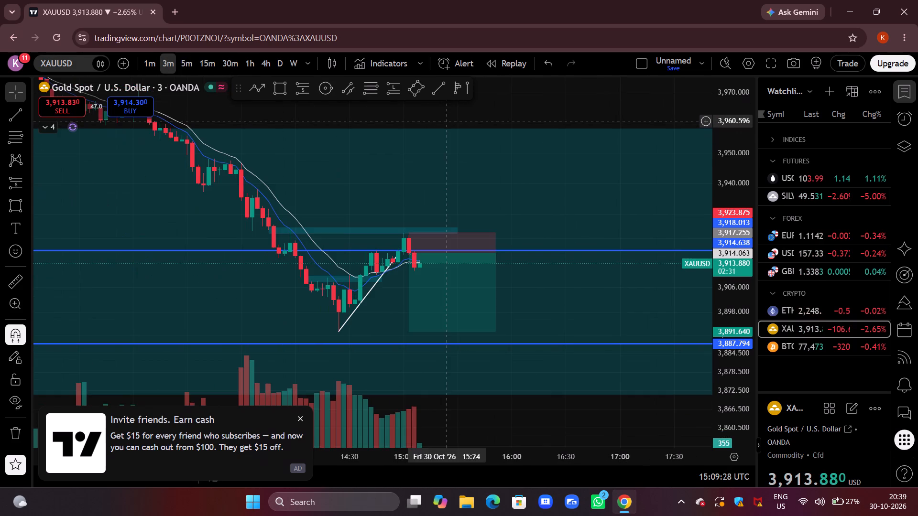
drag(737, 304, 739, 260)
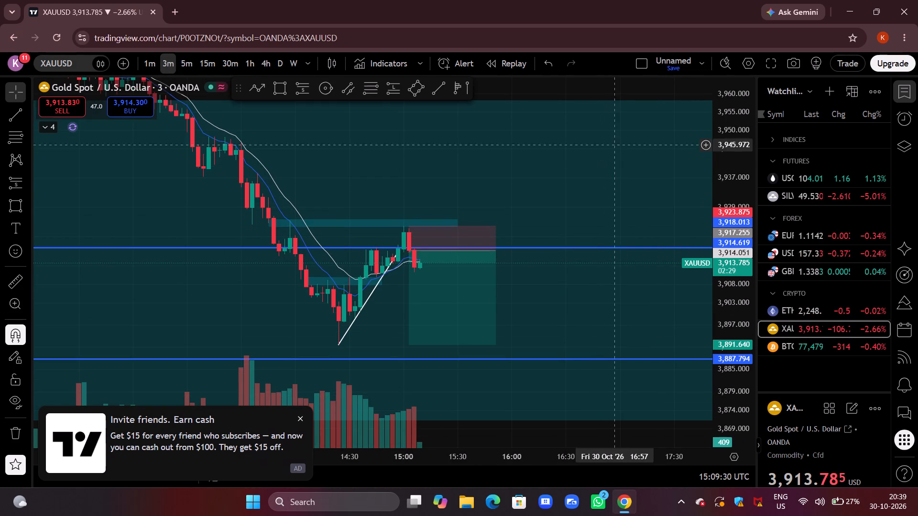
drag(603, 93, 591, 198)
drag(397, 166, 547, 142)
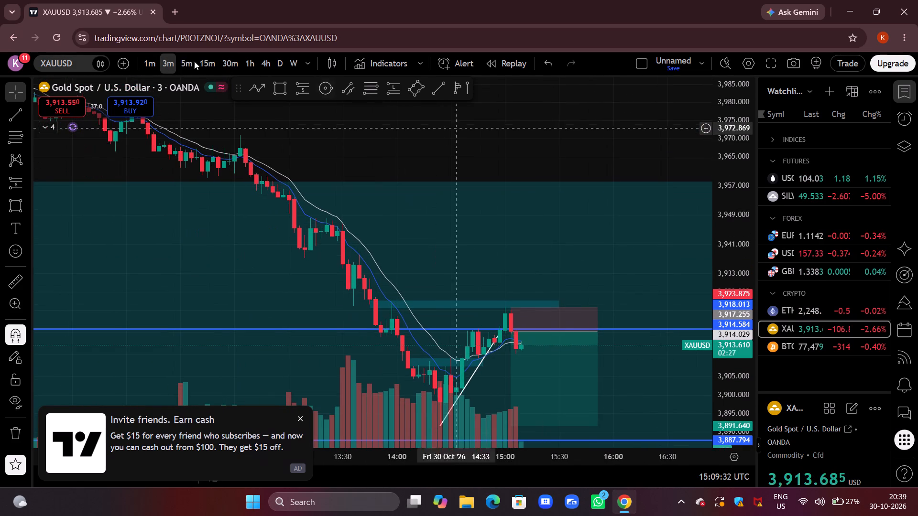
Examine XAUUSD's short setup at the 1-minute interval and again on the 5-minute chart.
click(152, 59)
scroll(216, 129, down, 8)
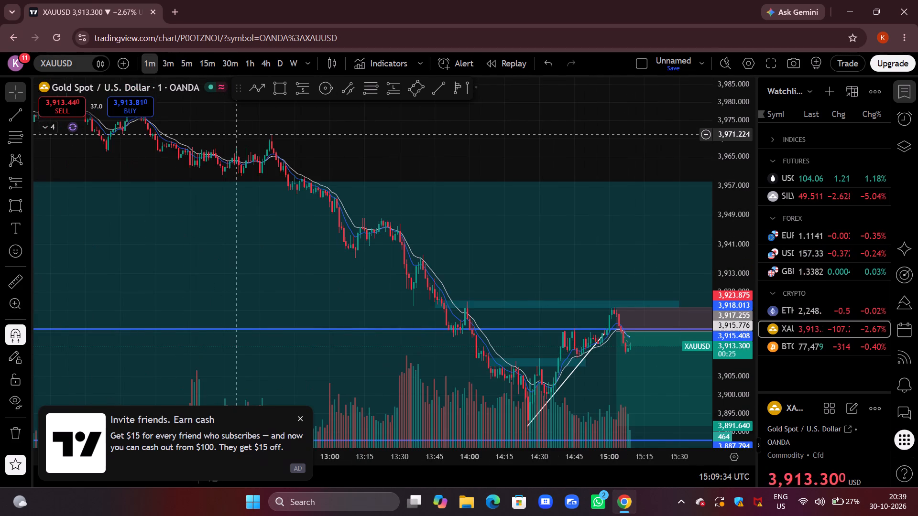
drag(457, 133, 436, 137)
scroll(436, 137, up, 3)
drag(426, 140, 362, 116)
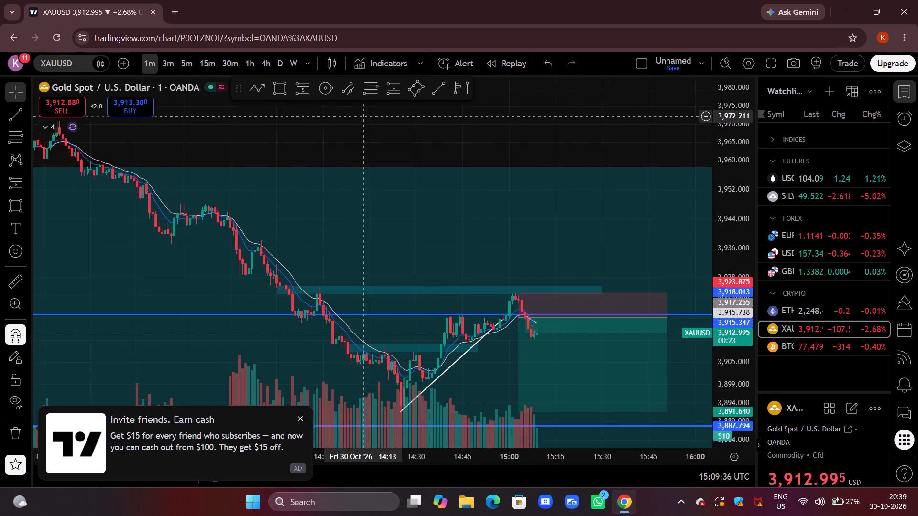
drag(362, 116, 263, 83)
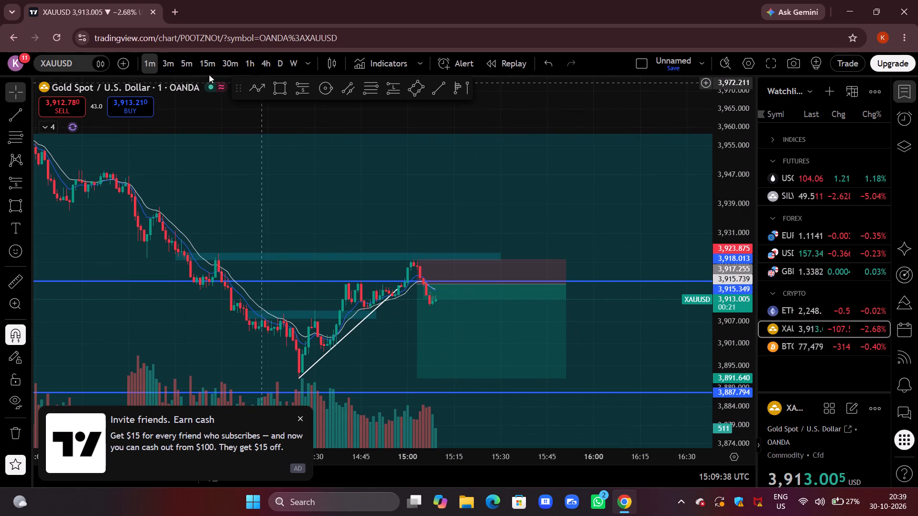
click(191, 66)
drag(546, 100, 487, 122)
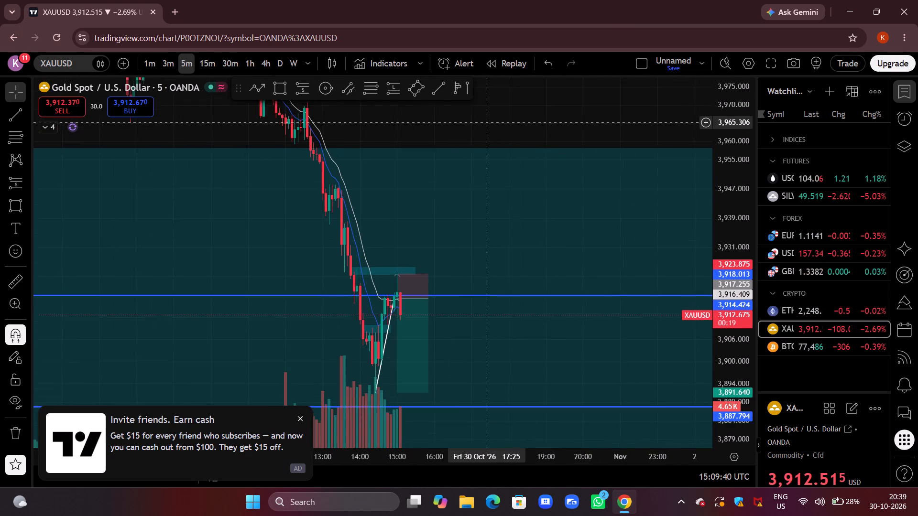
drag(487, 122, 469, 134)
scroll(469, 136, up, 3)
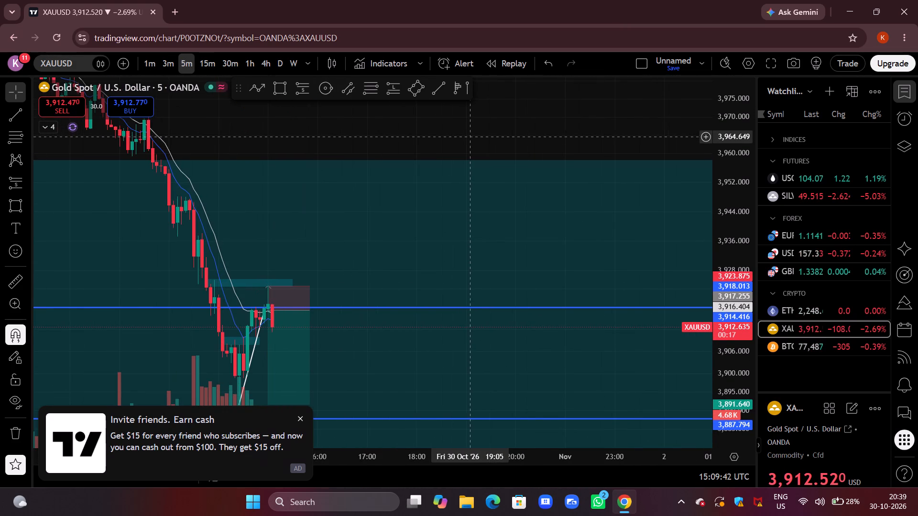
drag(336, 136, 503, 135)
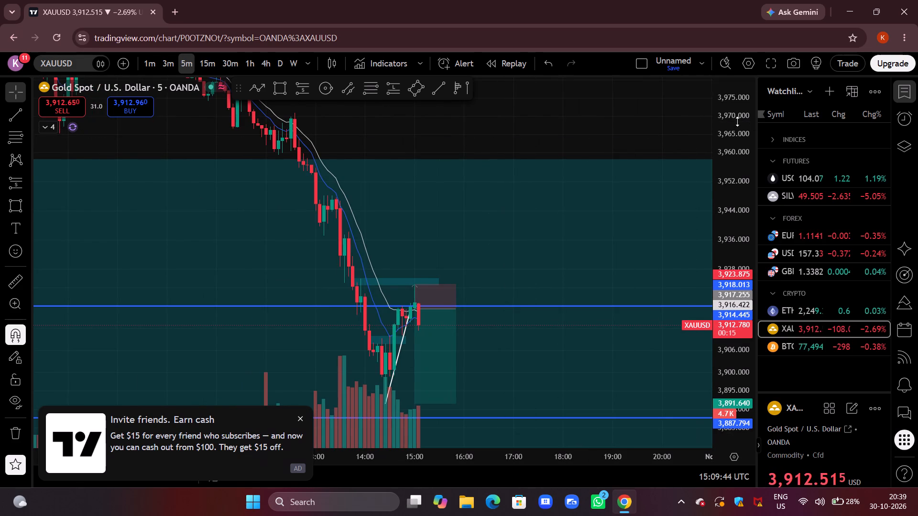
drag(732, 124, 698, 237)
Switch the chart to ETHUSD from the watchlist and examine its 5-minute price action against the retracements and zone.
click(804, 311)
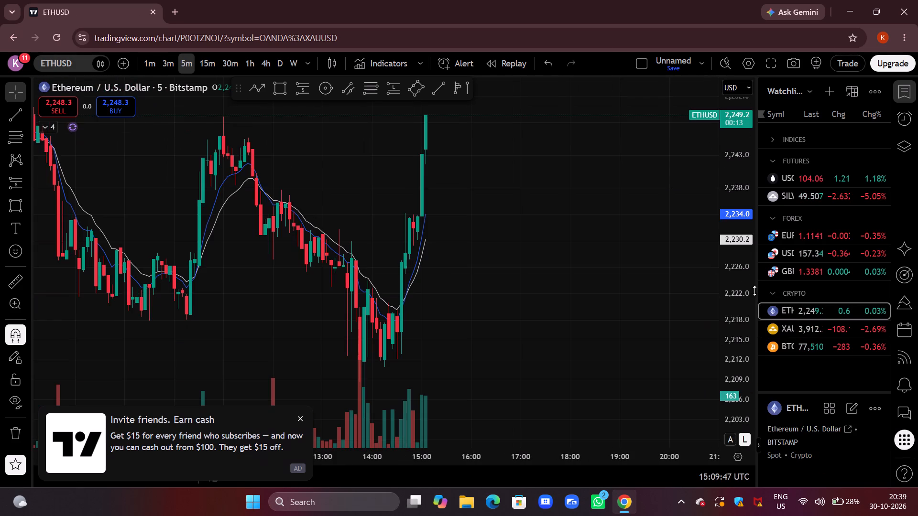
drag(648, 214, 626, 291)
drag(547, 263, 674, 226)
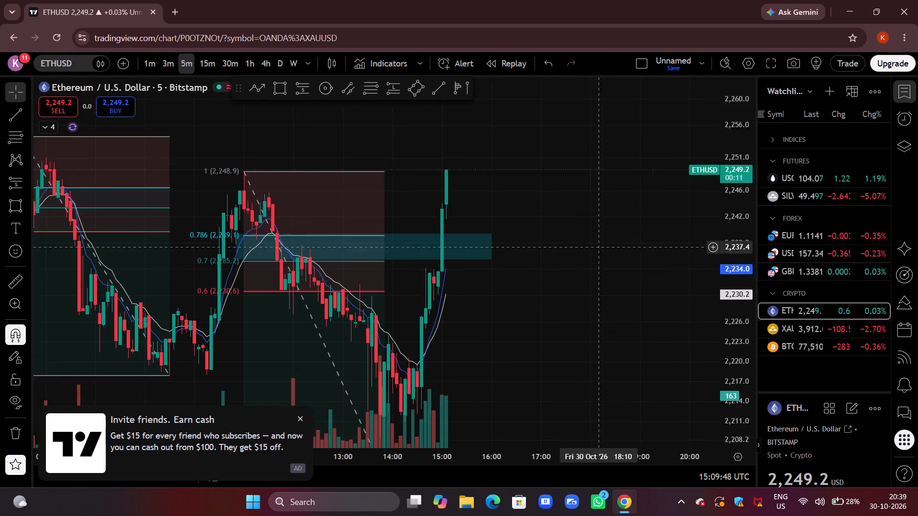
drag(674, 226, 660, 118)
scroll(660, 118, down, 5)
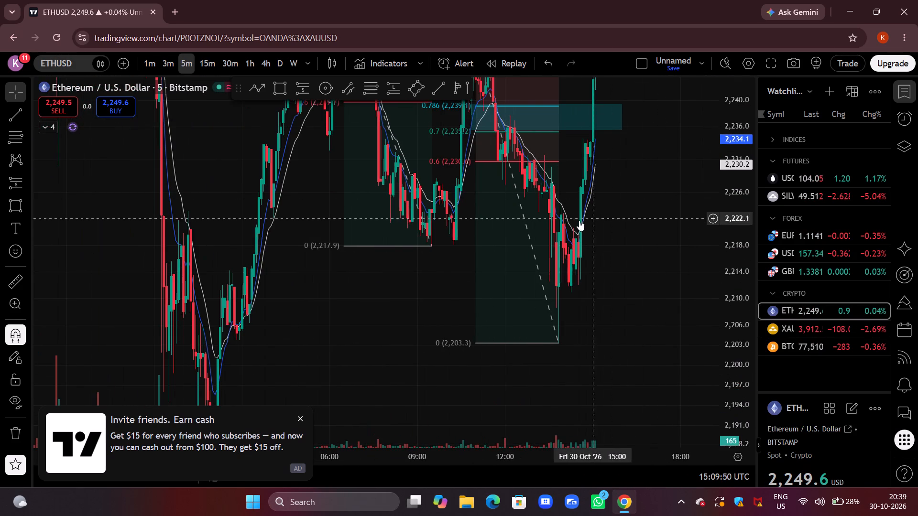
scroll(601, 236, down, 1)
drag(758, 172, 727, 296)
drag(713, 191, 704, 231)
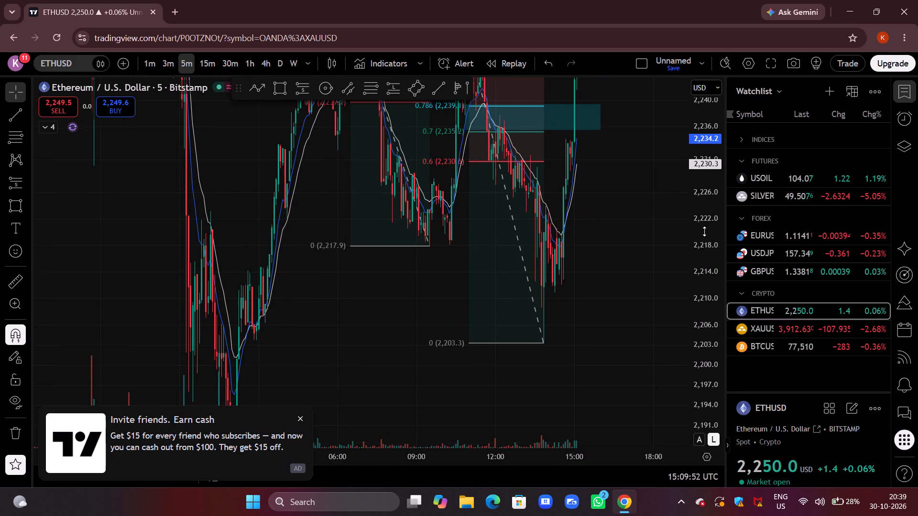
drag(704, 231, 675, 332)
scroll(618, 307, down, 7)
drag(632, 353, 531, 361)
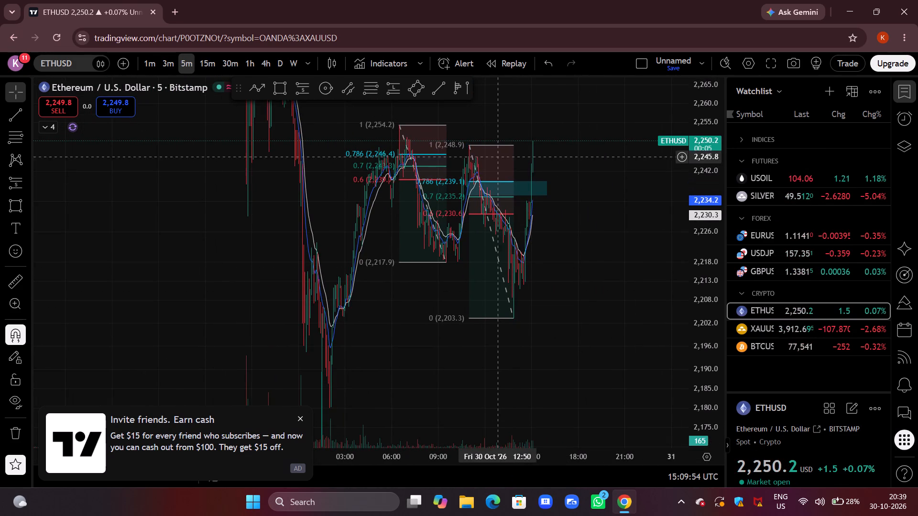
Delete both Fibonacci retracements from the ETHUSD chart, keeping the zone.
click(499, 142)
click(498, 146)
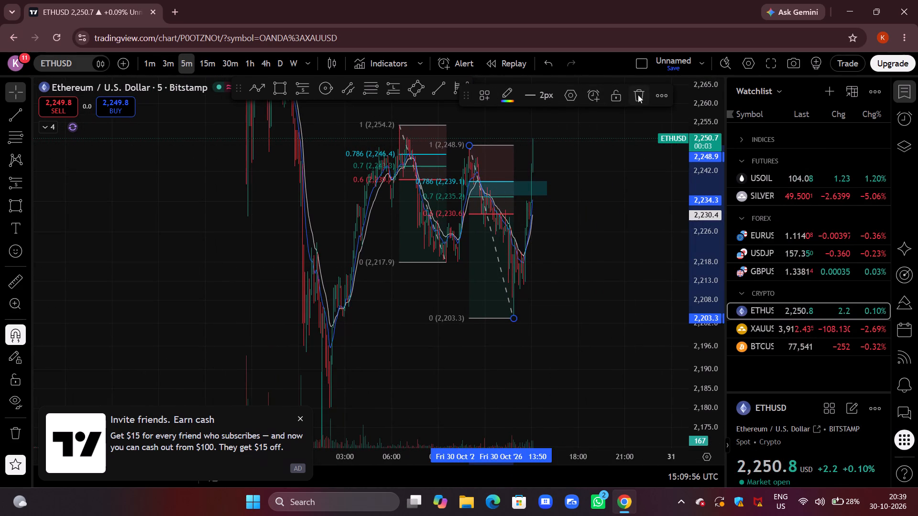
click(636, 95)
click(427, 126)
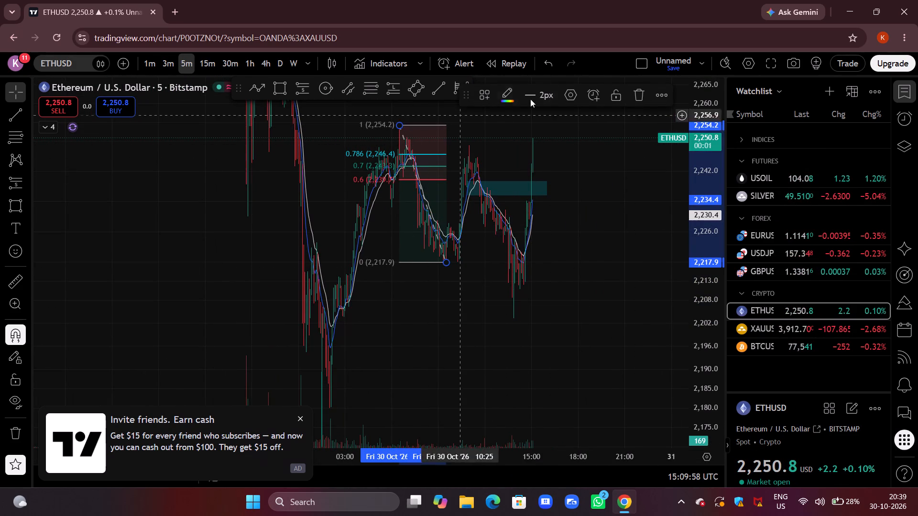
click(637, 91)
scroll(610, 174, up, 7)
scroll(566, 205, up, 3)
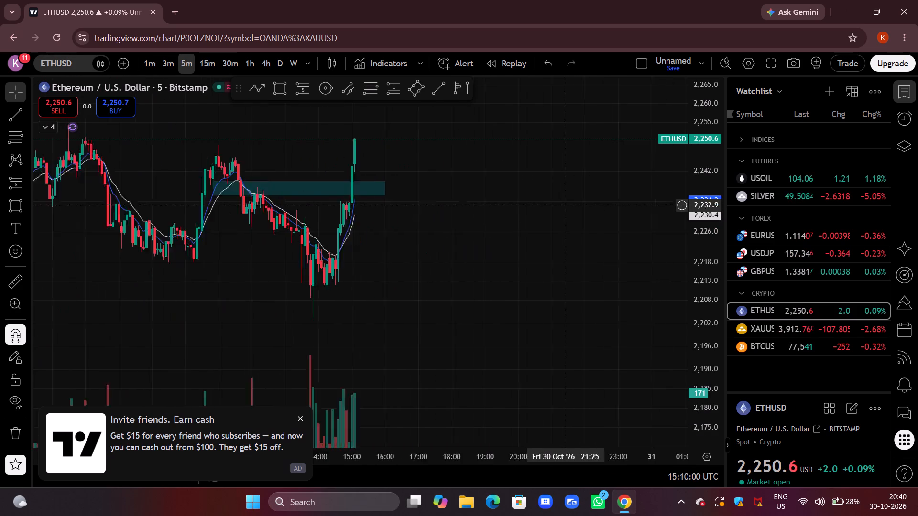
scroll(566, 205, up, 2)
drag(314, 240, 602, 226)
Switch the chart to BTCUSD from the watchlist and examine the 5-minute price action around the trend line and zones.
click(807, 345)
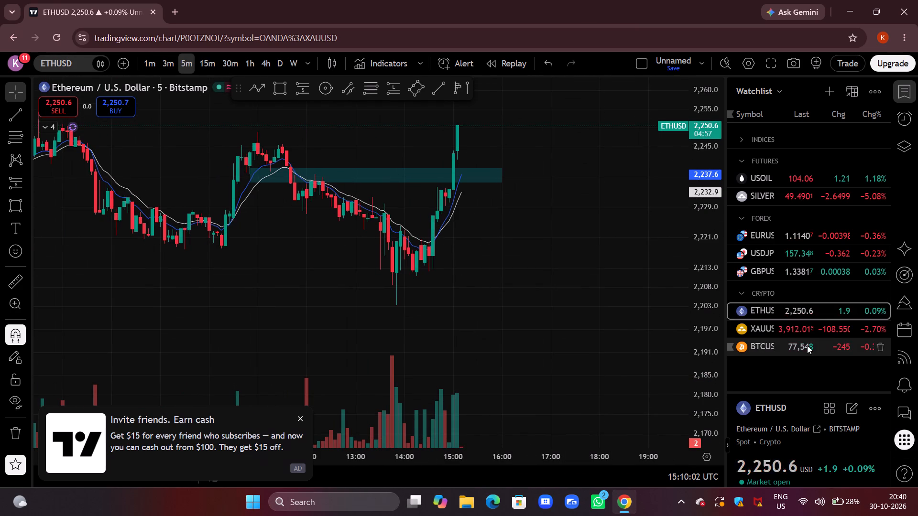
drag(560, 270, 565, 130)
scroll(567, 140, up, 4)
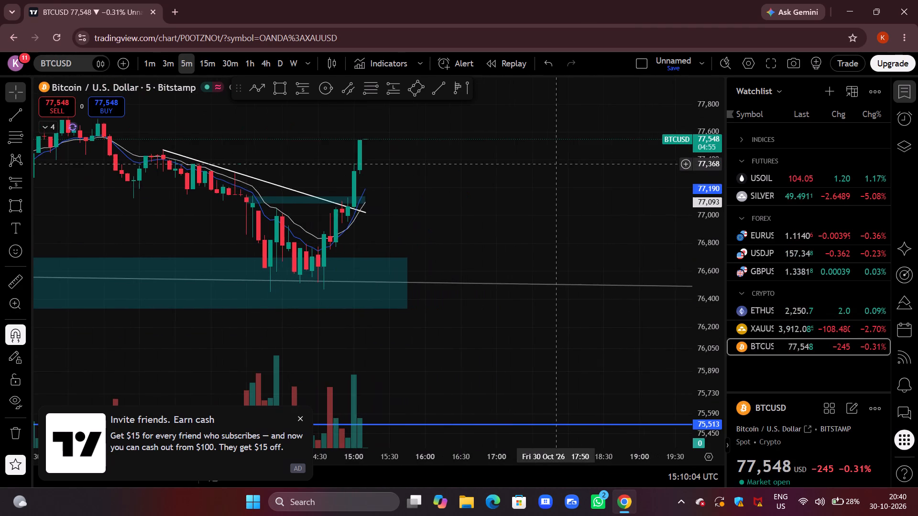
drag(503, 212, 620, 229)
scroll(611, 230, down, 3)
drag(639, 224, 603, 249)
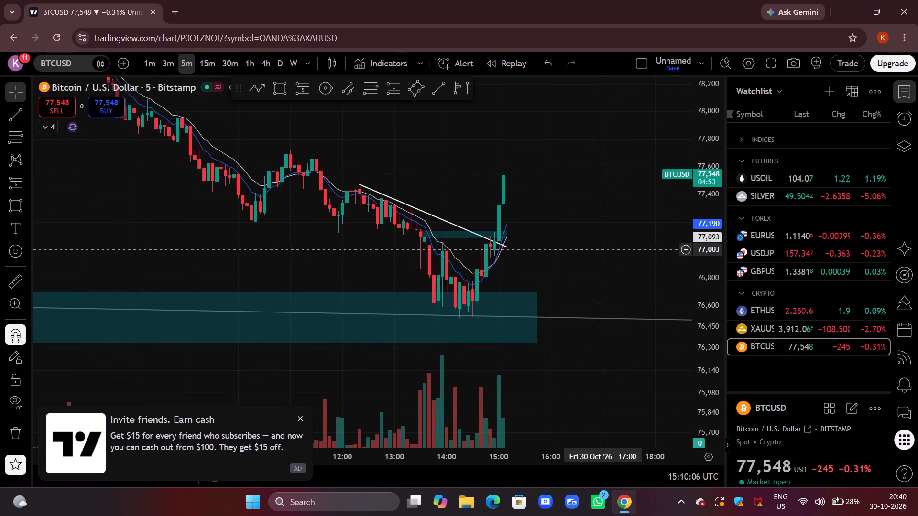
drag(705, 296, 705, 204)
drag(635, 224, 616, 243)
scroll(616, 243, up, 4)
drag(519, 256, 525, 256)
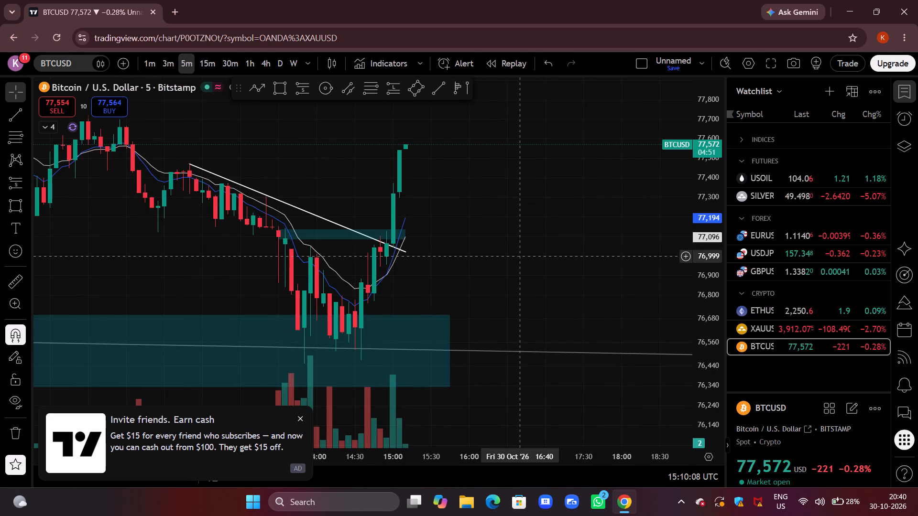
drag(525, 256, 603, 242)
drag(410, 160, 469, 217)
scroll(469, 210, down, 4)
drag(539, 181, 472, 174)
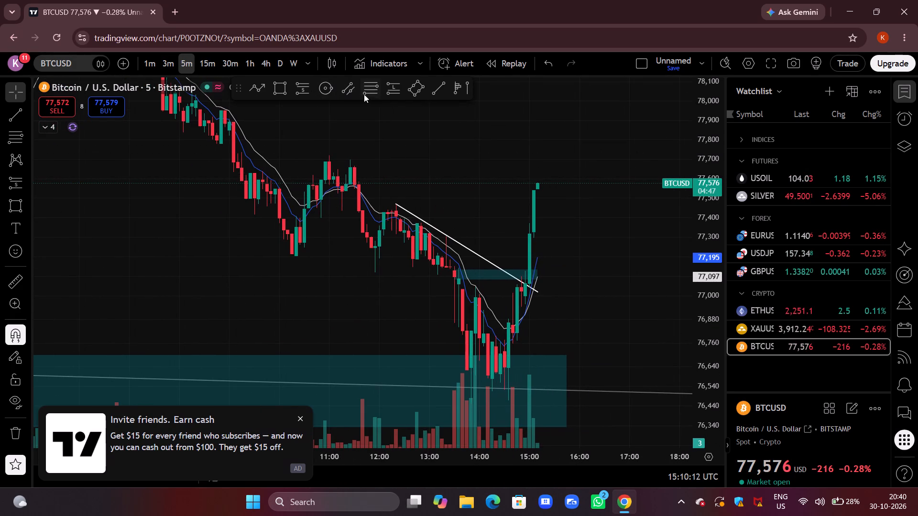
Draw a Fibonacci retracement on BTCUSD from about 77,719 at 11:00 down to the swing low about 76,469 at 14:35.
click(373, 93)
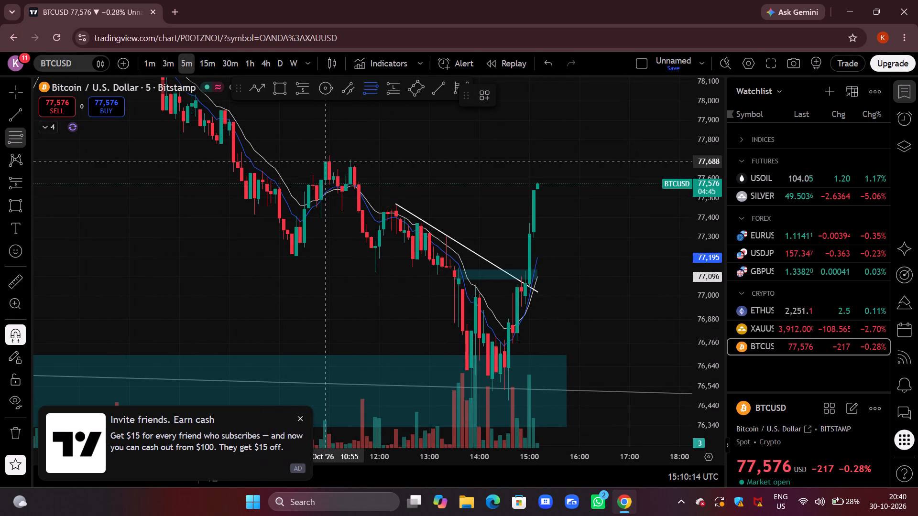
click(329, 154)
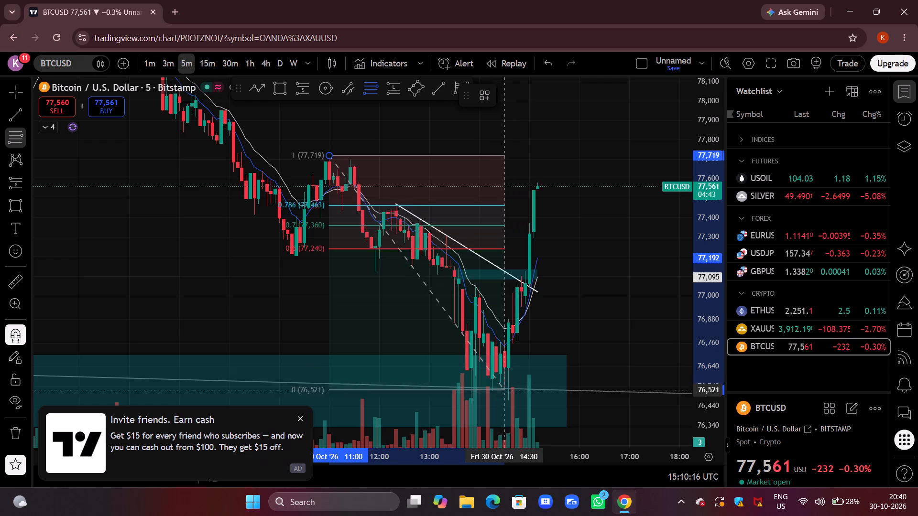
click(511, 398)
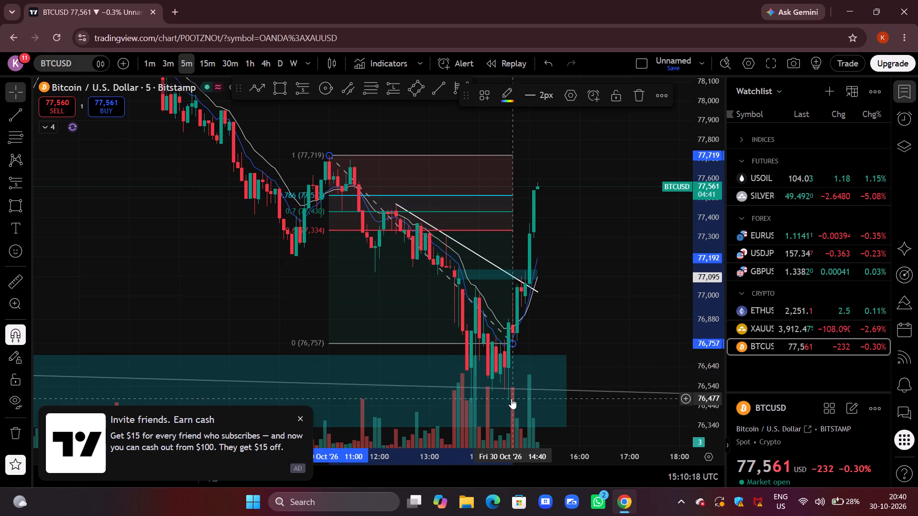
drag(558, 327, 571, 181)
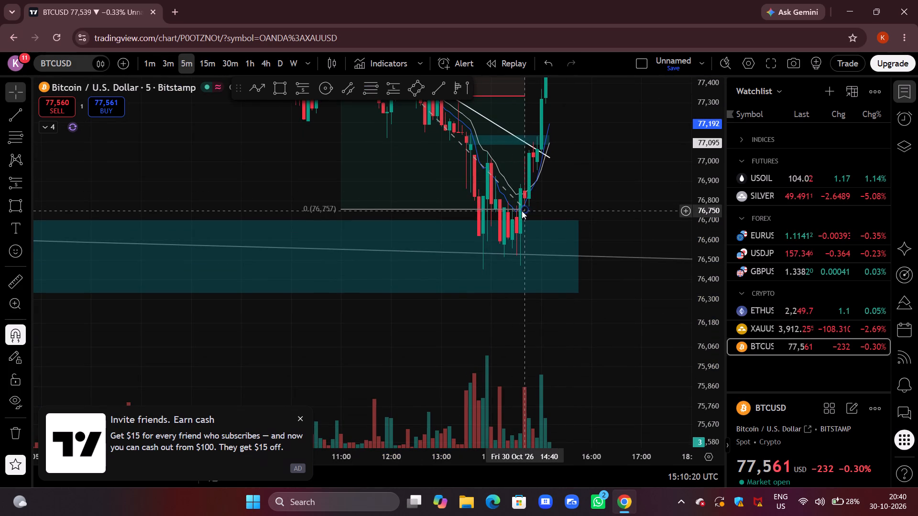
drag(522, 211, 521, 264)
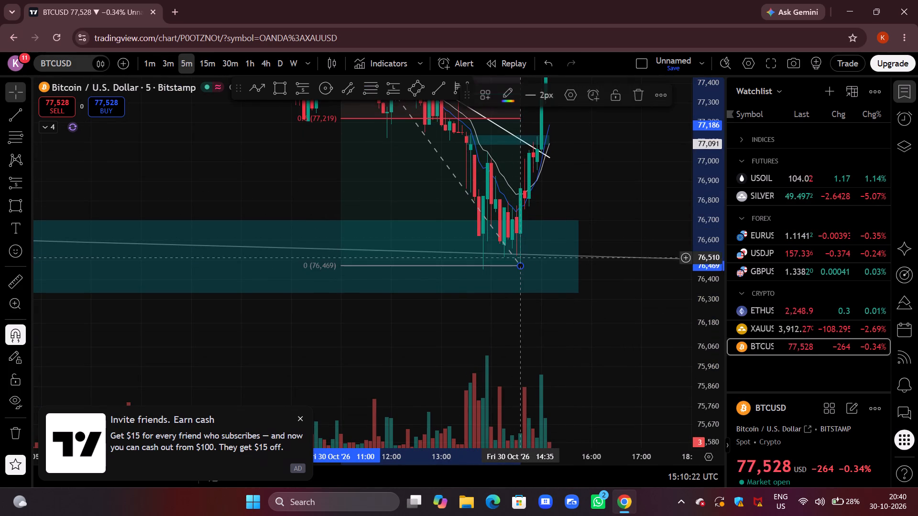
click(588, 198)
Move the small BTCUSD zone from the trend line's lower end to just below the 0.786 level and extend it to about 16:10.
drag(603, 192, 526, 332)
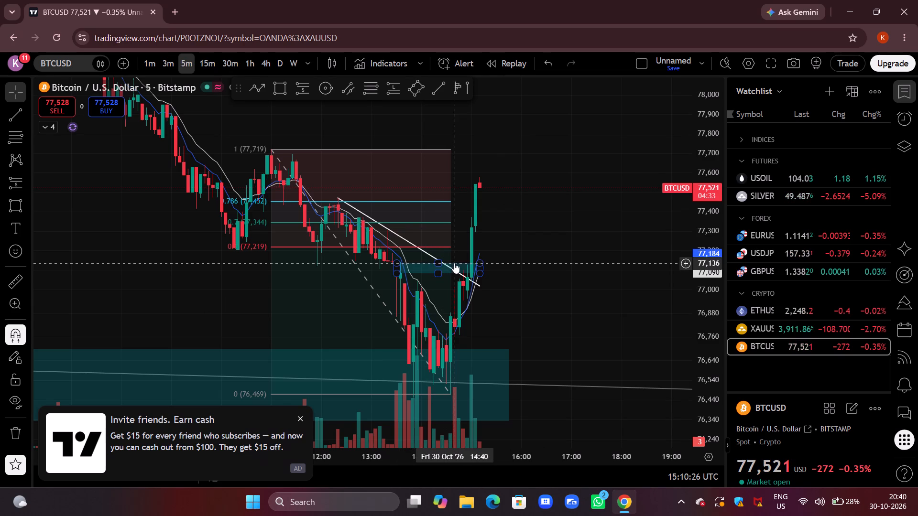
drag(454, 263, 400, 203)
drag(427, 208, 490, 205)
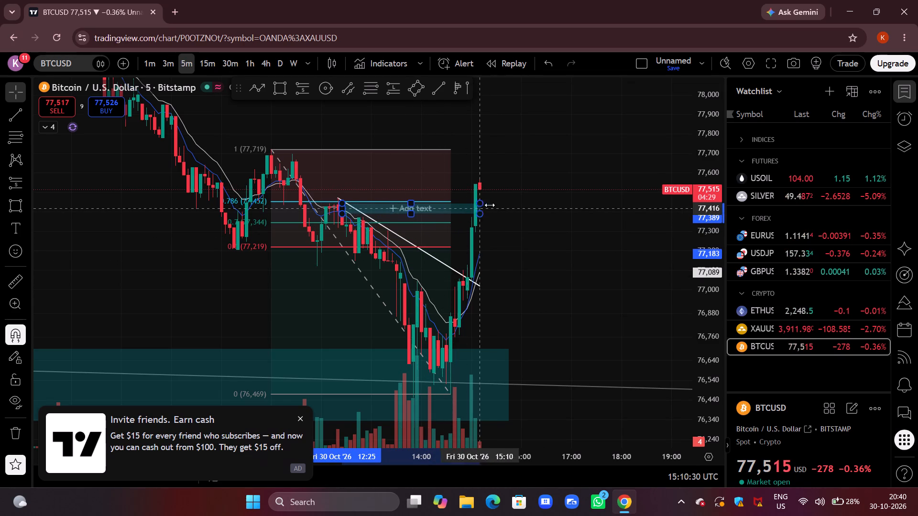
drag(490, 205, 531, 207)
click(561, 175)
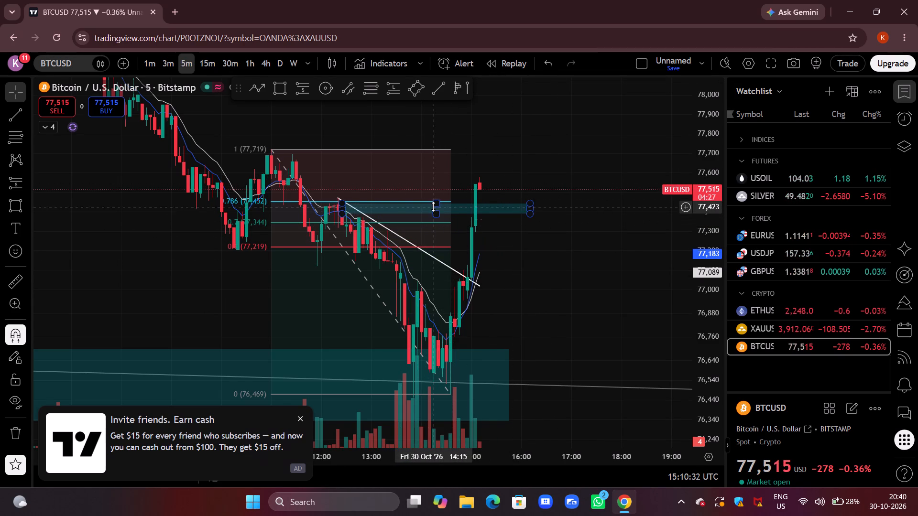
Move the small BTCUSD zone up until its top edge sits at the 0.786 retracement level, about 77,454.
click(416, 204)
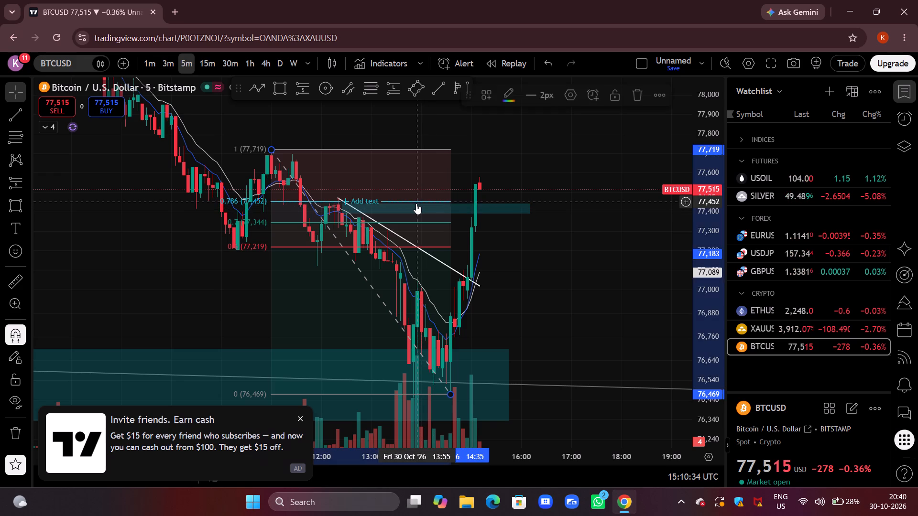
drag(471, 204, 471, 202)
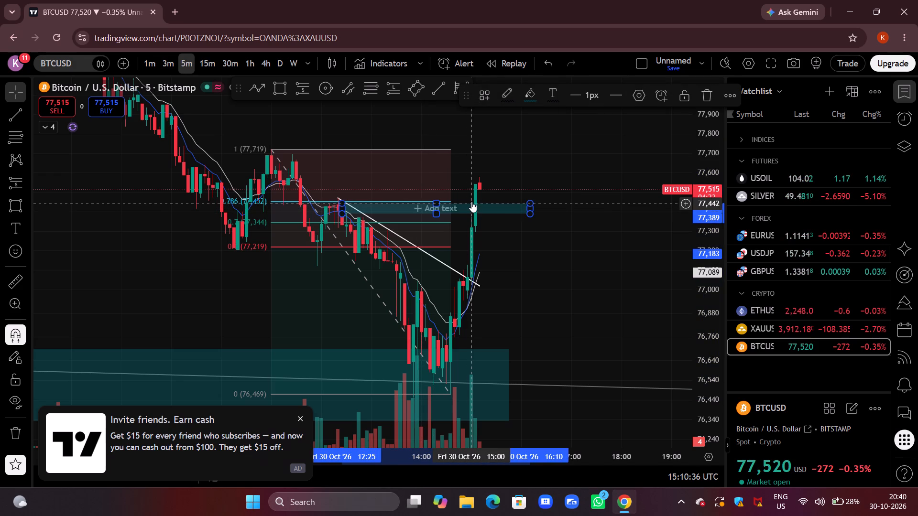
drag(471, 202, 461, 197)
click(553, 195)
drag(599, 202, 580, 244)
drag(700, 352, 739, 121)
drag(643, 189, 641, 193)
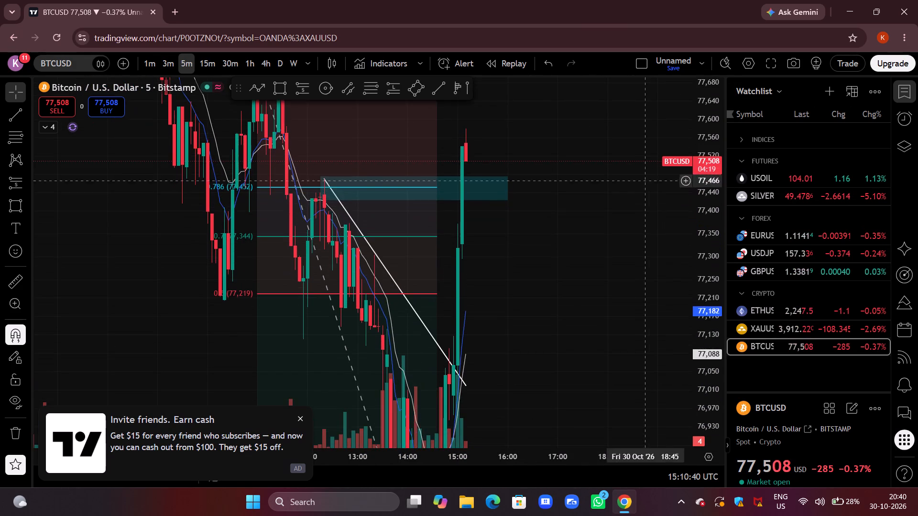
drag(641, 193, 621, 251)
drag(415, 224, 415, 230)
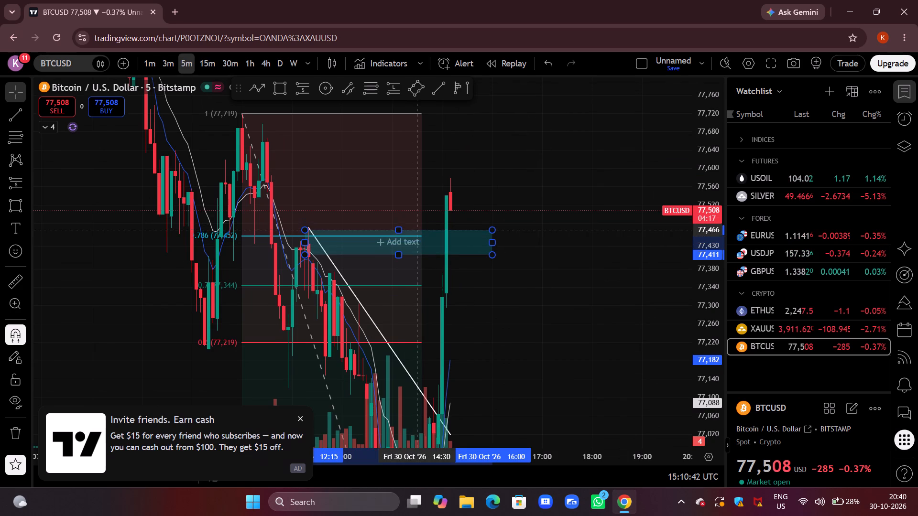
drag(415, 230, 411, 233)
click(557, 200)
Raise the small BTCUSD zone's lower edge to about 77,422, keeping its top edge at the 0.786 level.
drag(554, 200, 535, 179)
scroll(545, 177, up, 5)
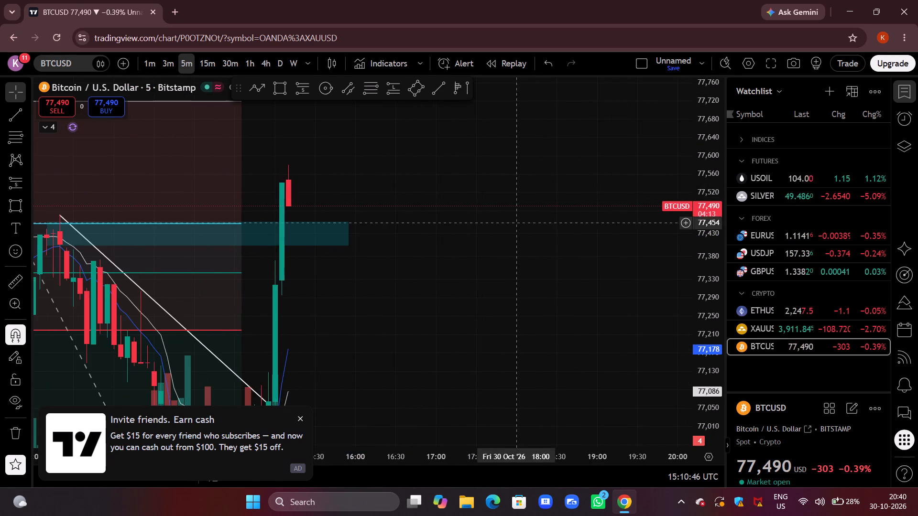
drag(418, 309, 534, 291)
drag(704, 144, 643, 282)
drag(472, 284, 597, 282)
scroll(604, 279, up, 4)
drag(453, 302, 547, 299)
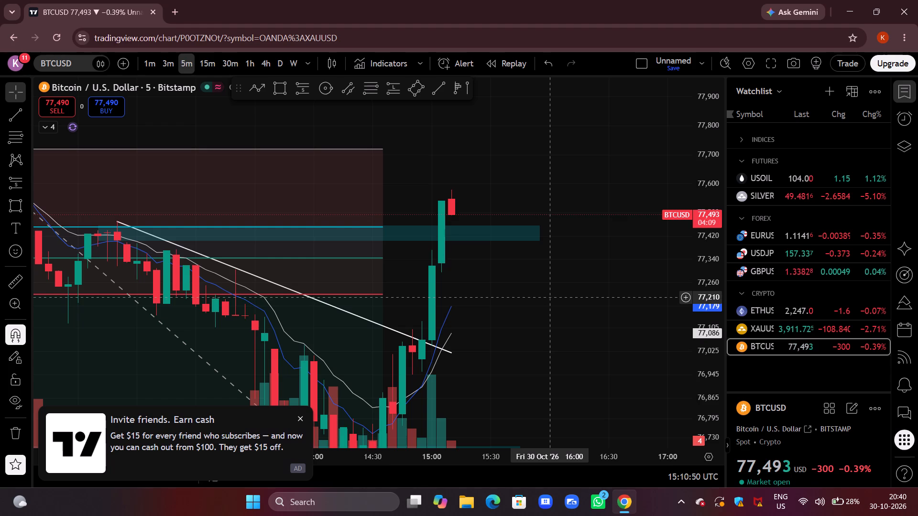
drag(542, 243, 542, 235)
click(539, 263)
Examine BTCUSD's 5-minute price action between the large lower zone and the small zone at the 0.786 level.
drag(563, 296, 597, 266)
scroll(600, 265, up, 5)
drag(610, 385, 698, 136)
scroll(698, 136, down, 7)
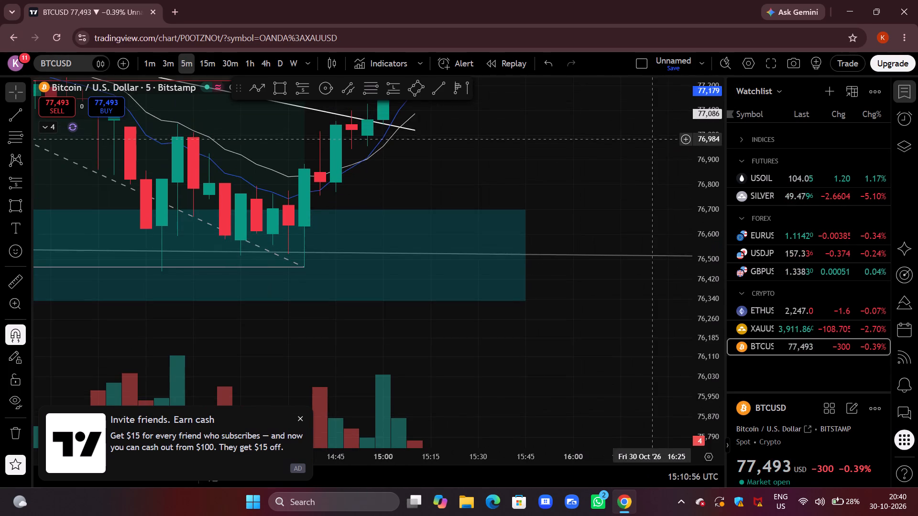
drag(634, 187, 596, 327)
scroll(595, 319, down, 4)
drag(611, 283, 563, 331)
drag(699, 347, 742, 218)
drag(602, 215, 556, 338)
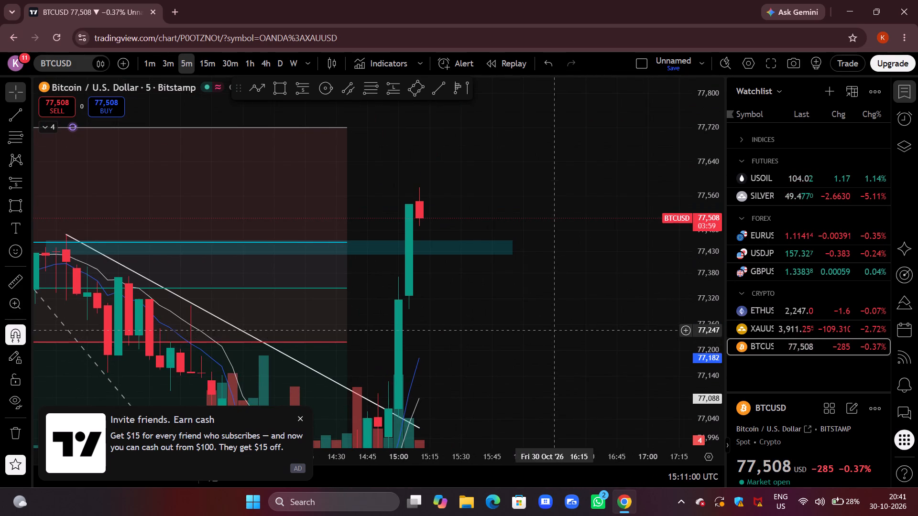
scroll(566, 319, up, 3)
drag(489, 302, 544, 297)
Switch the chart to XAUUSD and compare the 3-, 5- and 15-minute timeframes, ending on 5 minutes, around the existing short position.
click(768, 327)
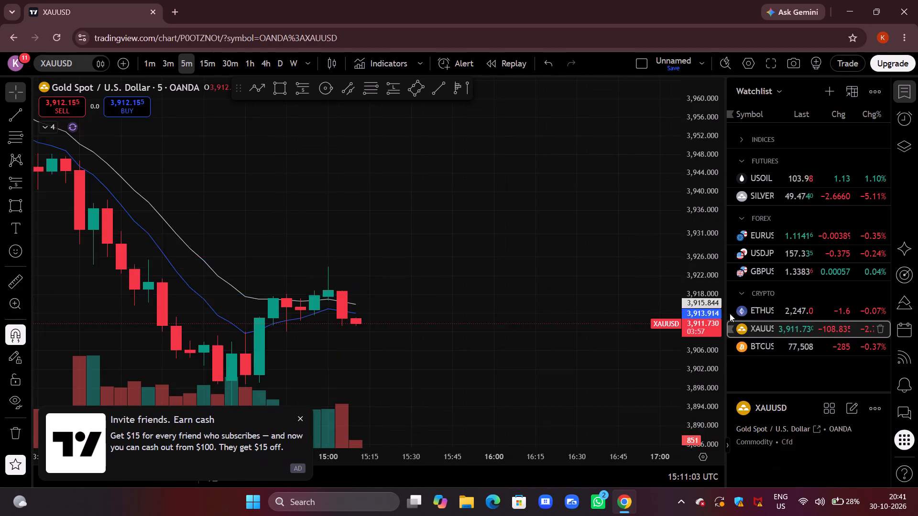
scroll(505, 227, down, 5)
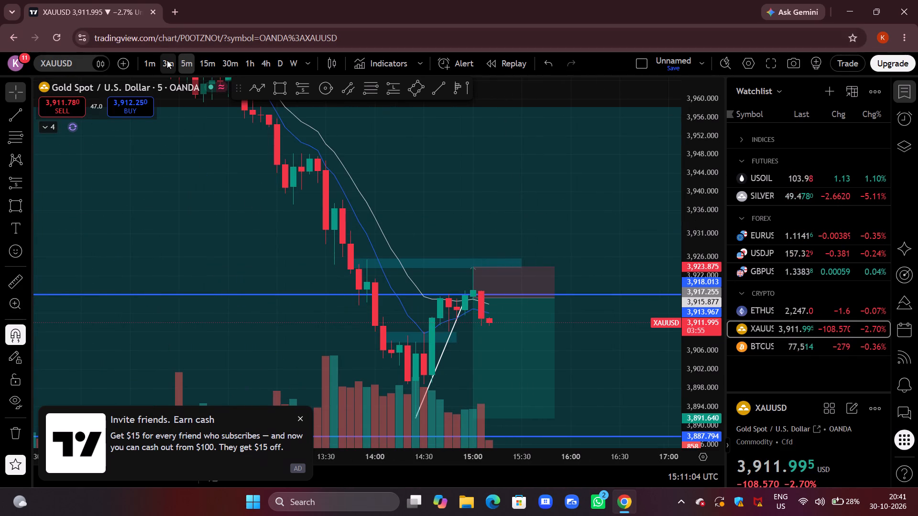
click(167, 60)
scroll(180, 58, down, 5)
click(185, 69)
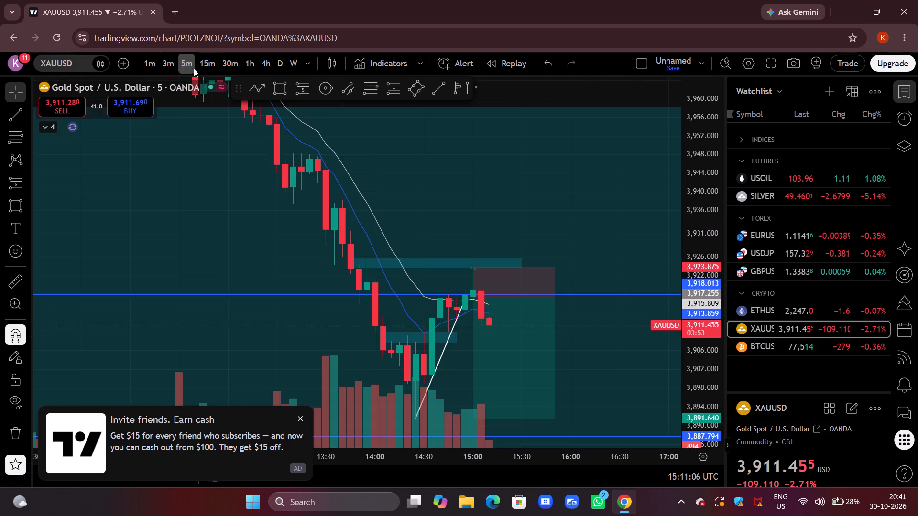
click(202, 68)
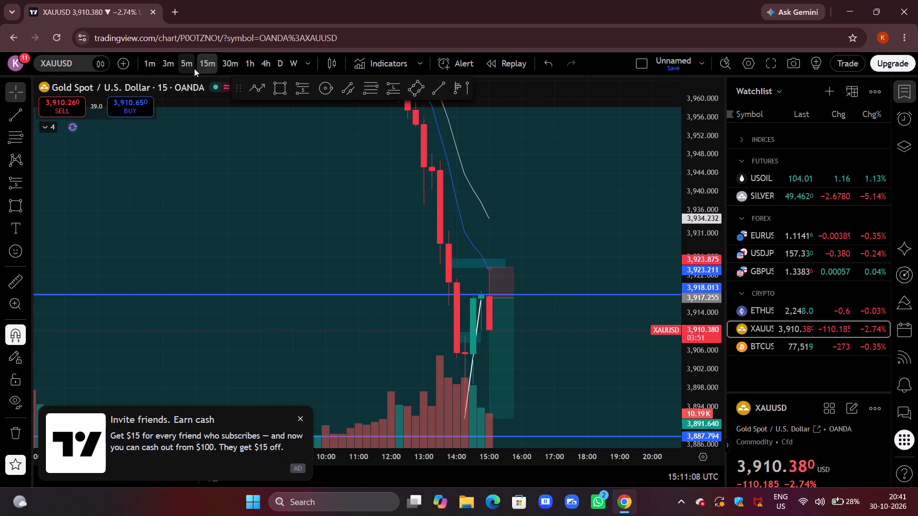
click(189, 69)
drag(698, 161, 640, 266)
scroll(514, 193, down, 4)
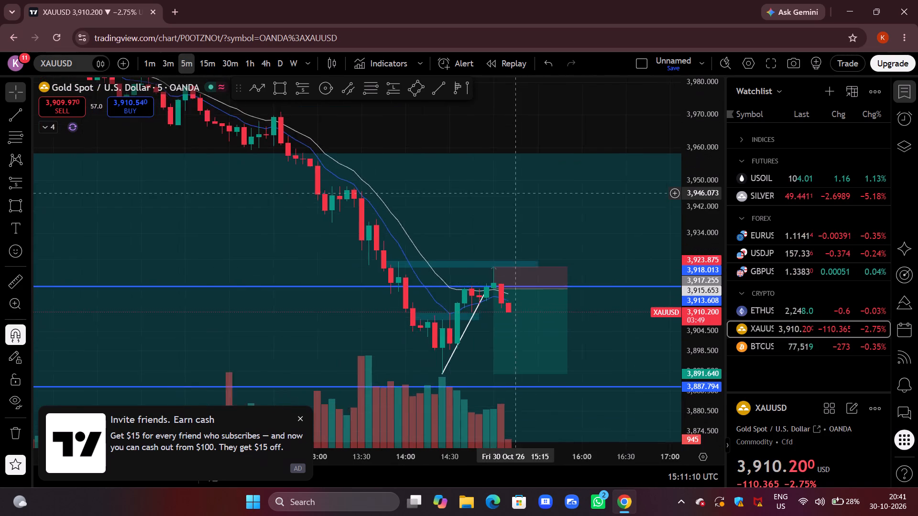
scroll(514, 192, down, 2)
drag(570, 154, 462, 158)
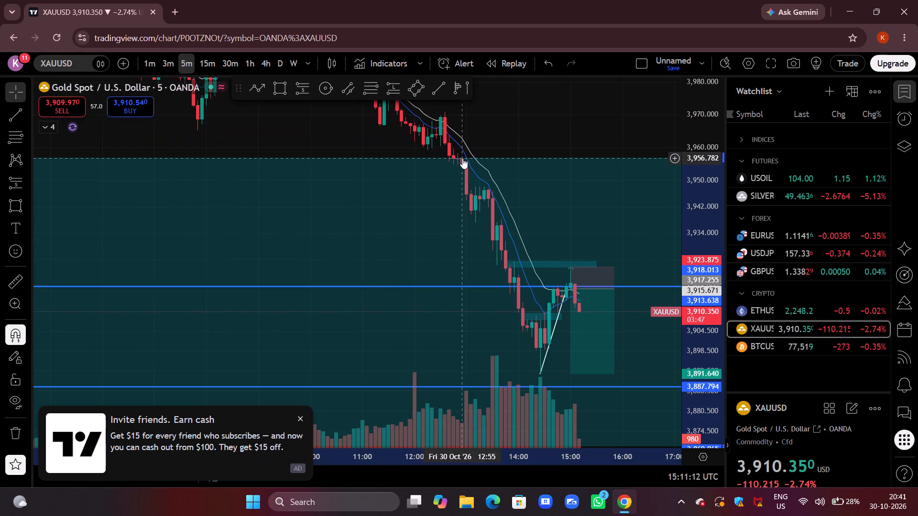
Add a second short position on XAUUSD from the 15:05 candle with entry about 3,912.86 and stop about 3,918.93.
click(707, 99)
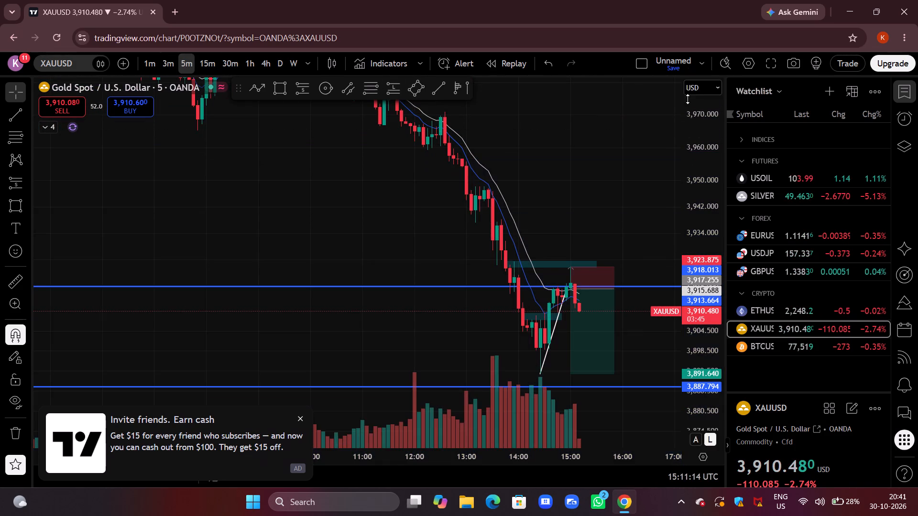
drag(615, 152, 404, 98)
drag(425, 167, 469, 86)
scroll(473, 101, up, 4)
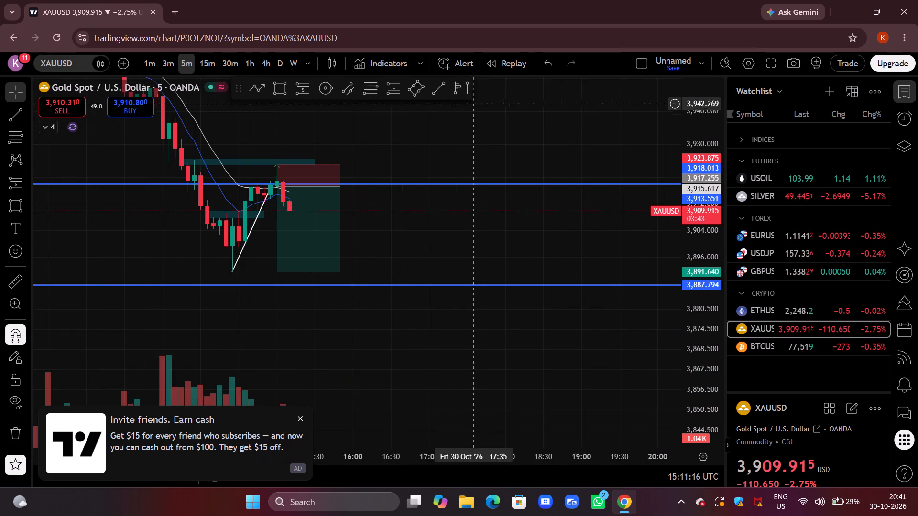
click(305, 89)
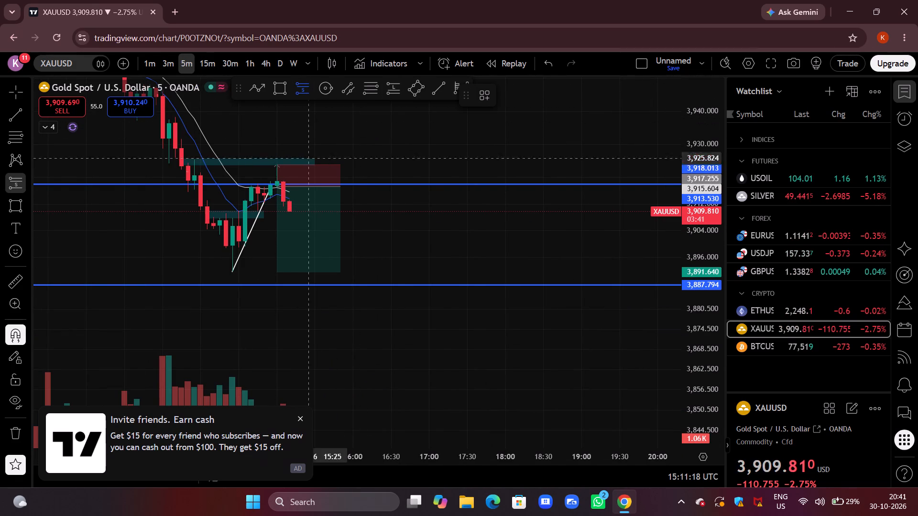
click(283, 200)
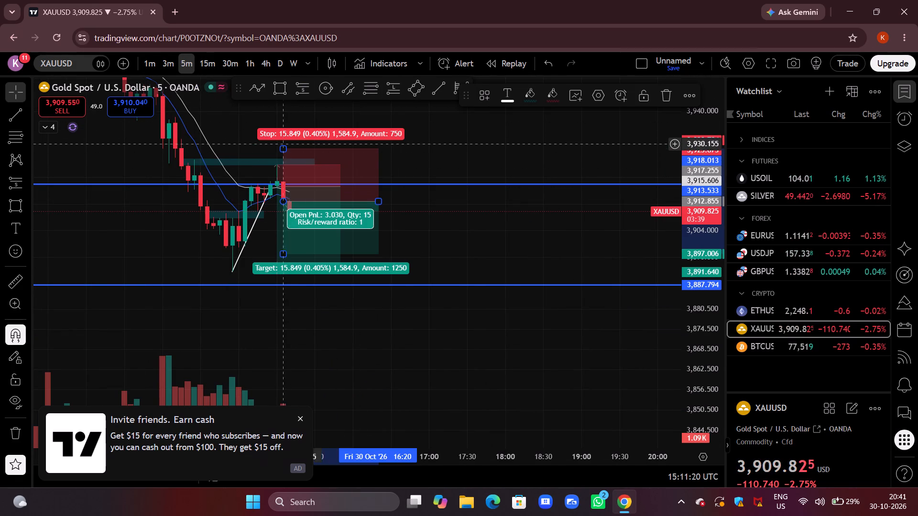
drag(283, 146, 281, 173)
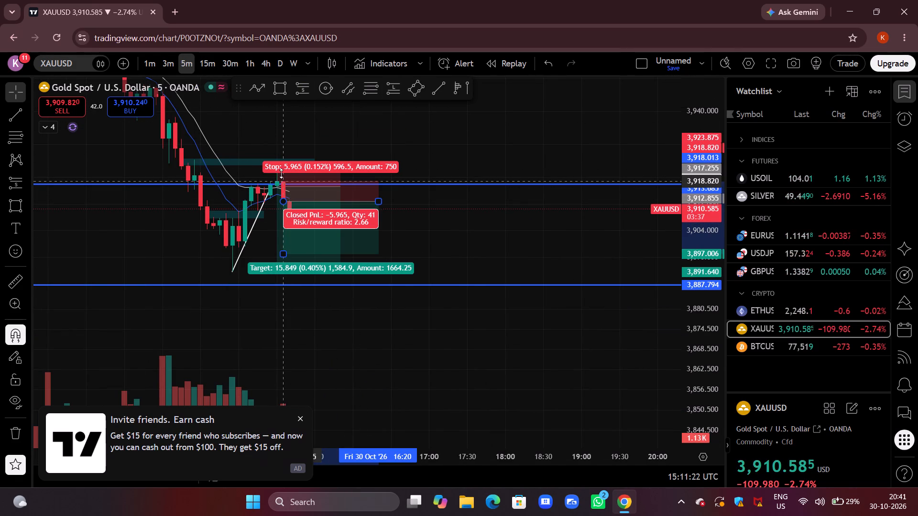
drag(281, 173, 276, 172)
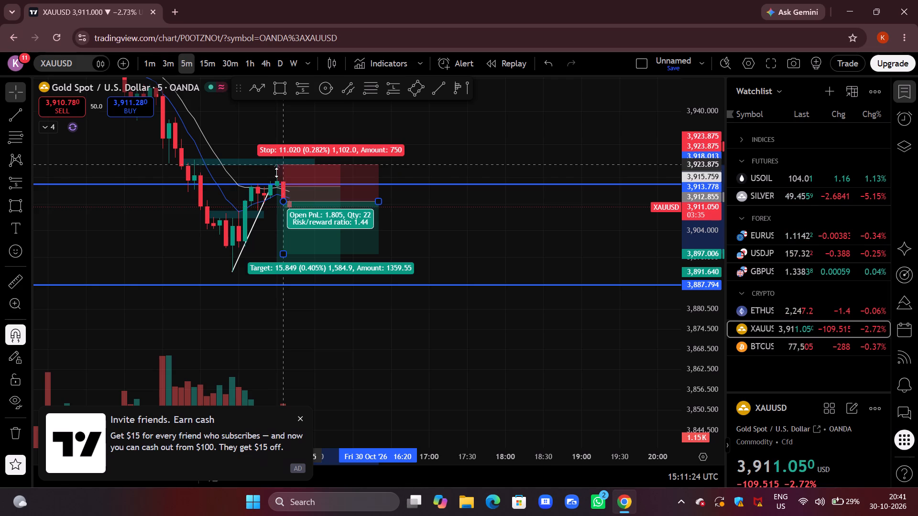
drag(276, 172, 274, 175)
click(450, 237)
Set the new XAUUSD short position's target to about 3,898.83.
drag(450, 237, 457, 157)
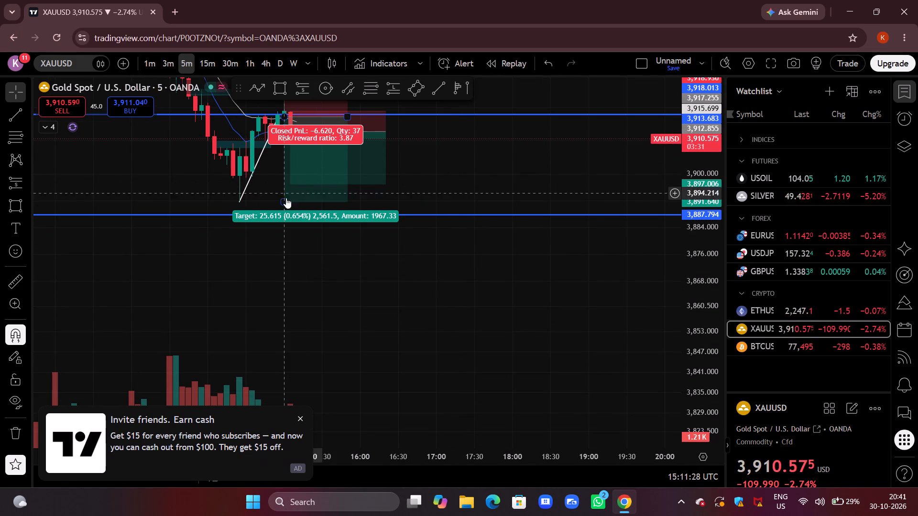
drag(293, 183, 249, 180)
click(428, 154)
Shorten the new XAUUSD short position's time span to end at about 15:40.
drag(442, 154, 425, 208)
scroll(427, 202, up, 2)
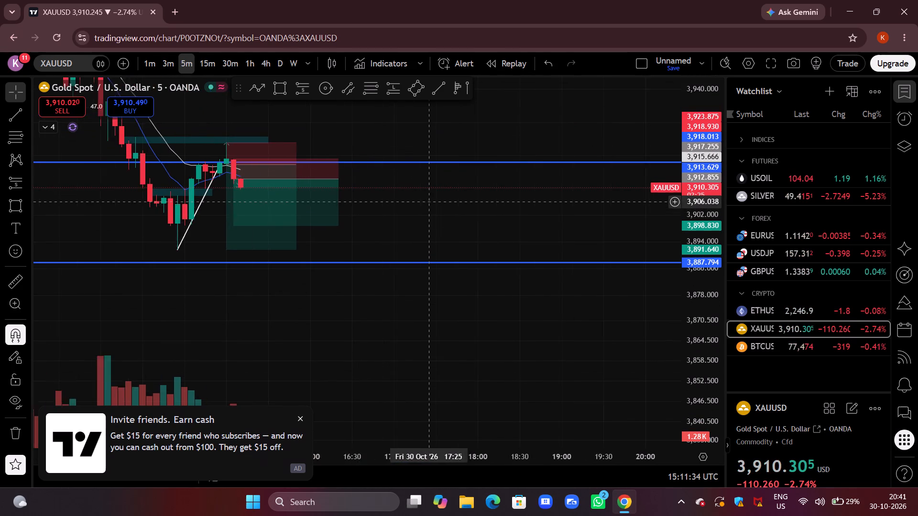
scroll(427, 202, up, 1)
drag(264, 179, 235, 175)
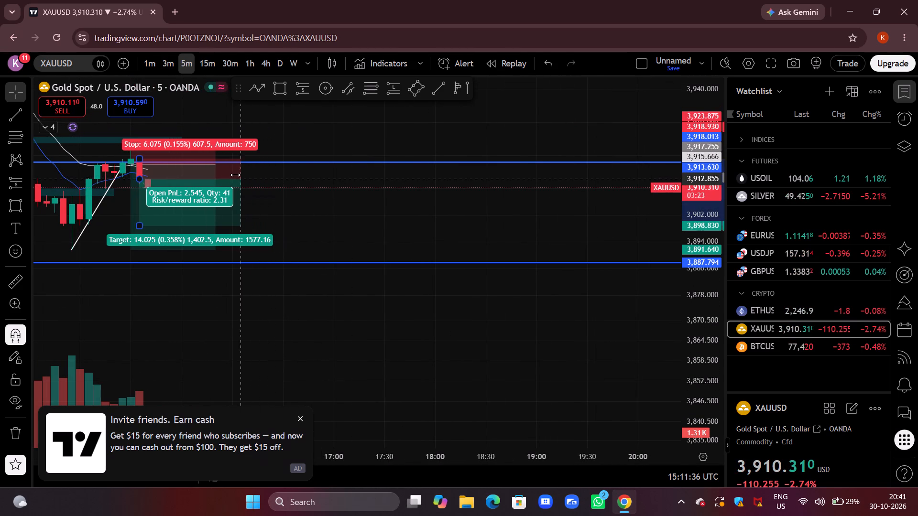
drag(235, 175, 200, 180)
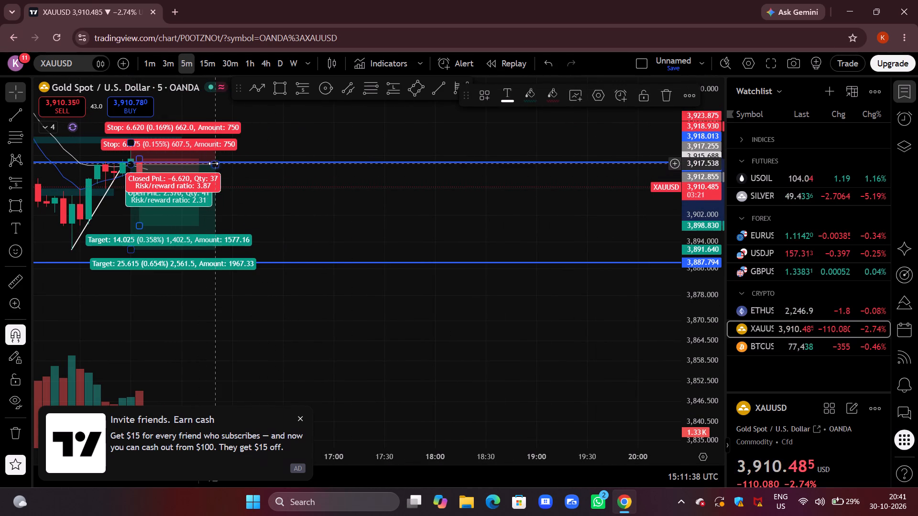
Extend the original XAUUSD short position's time span to about 16:05.
drag(213, 163, 243, 170)
click(290, 194)
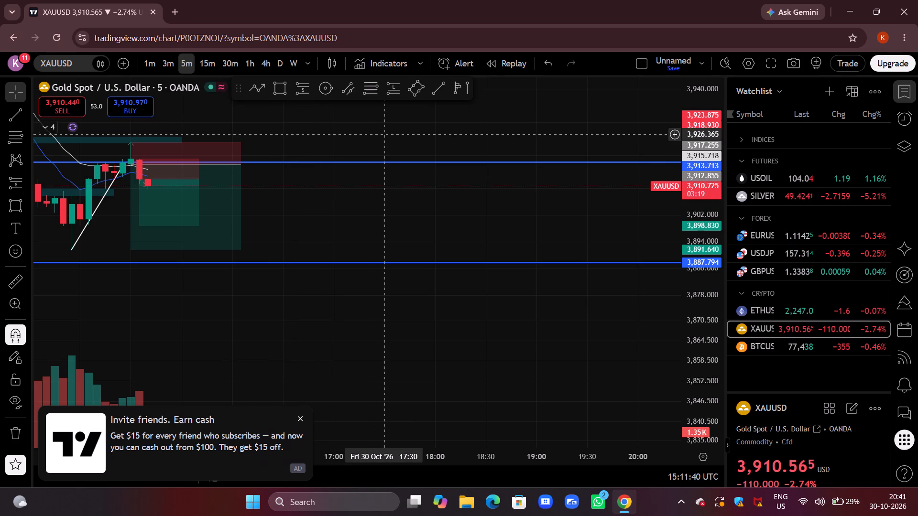
scroll(391, 188, down, 4)
drag(445, 203, 419, 220)
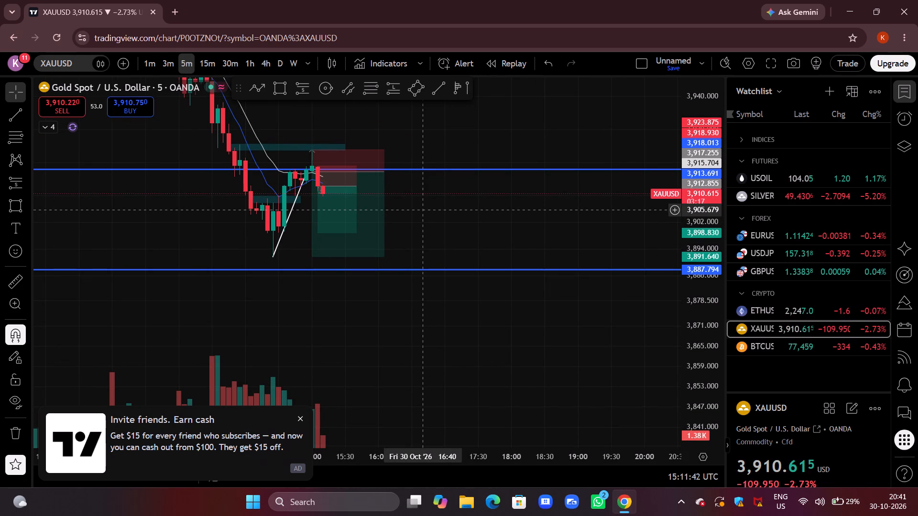
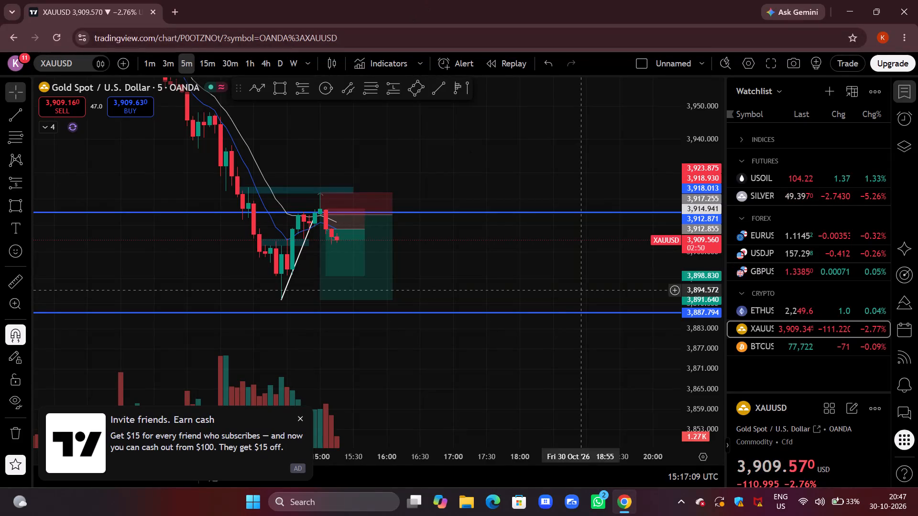
Switch to BTCUSD on the 1-minute chart and delete the Fibonacci retracement spanning 77,719 to 76,469.
click(794, 339)
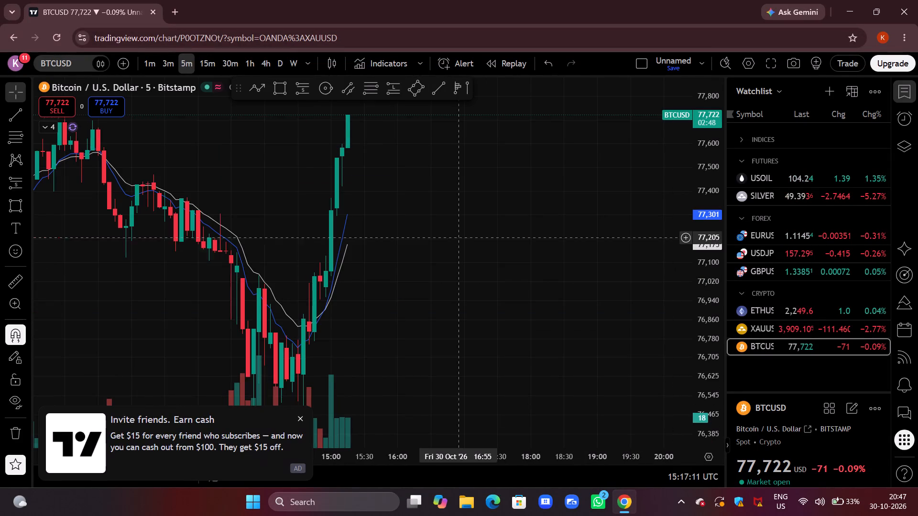
scroll(458, 236, down, 4)
drag(699, 205, 653, 333)
drag(587, 269, 536, 309)
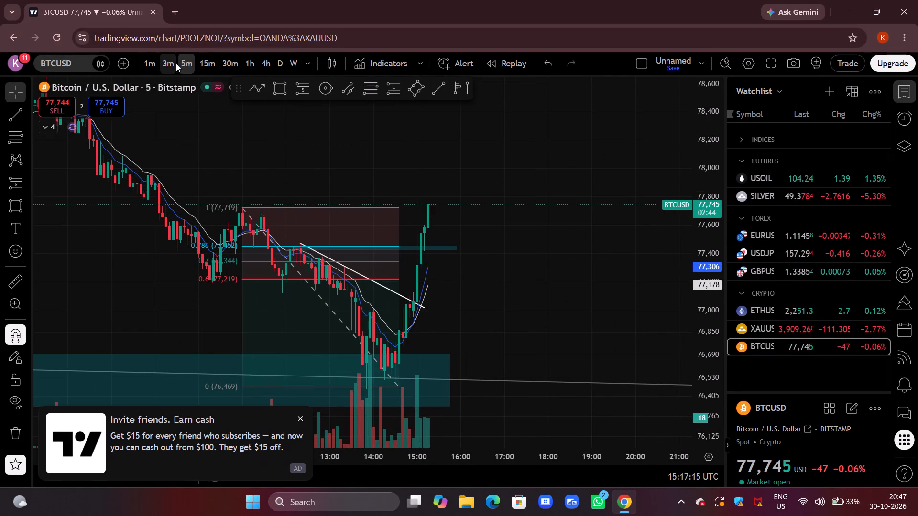
click(176, 64)
click(143, 59)
drag(555, 319, 665, 328)
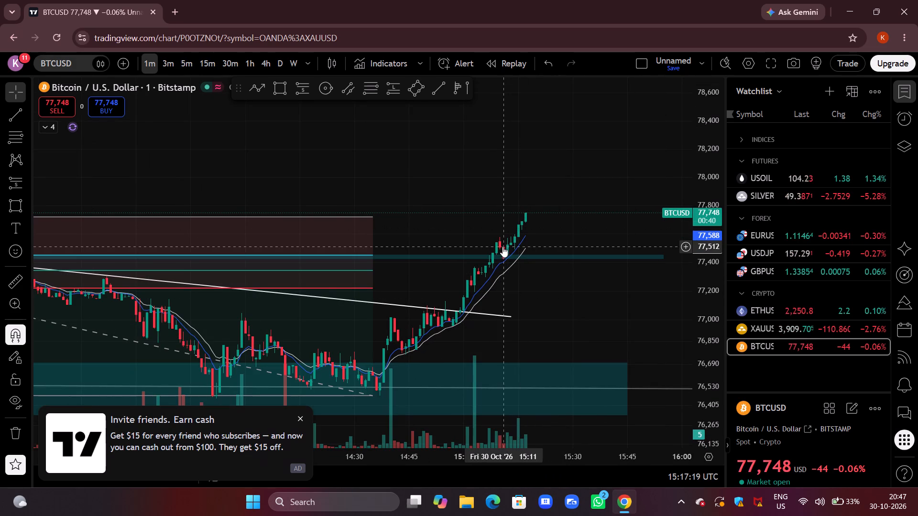
drag(566, 235, 566, 198)
scroll(561, 196, down, 12)
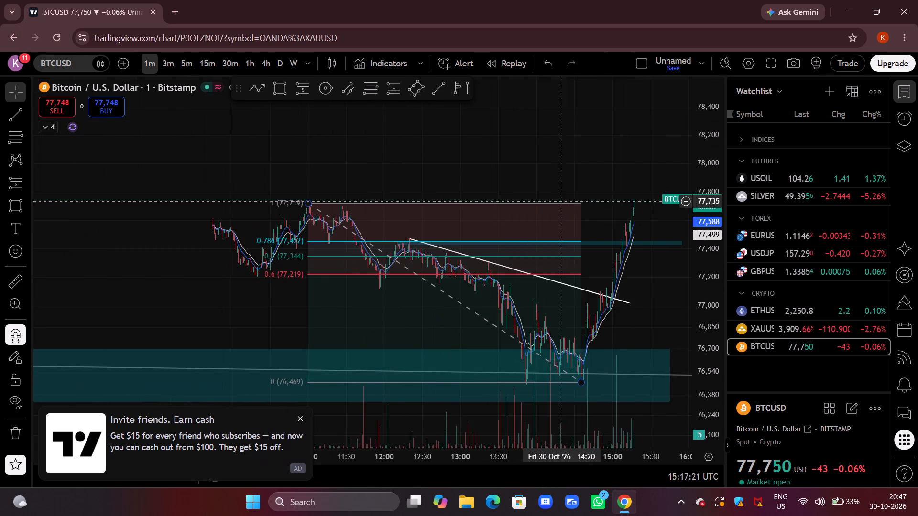
drag(586, 160, 555, 160)
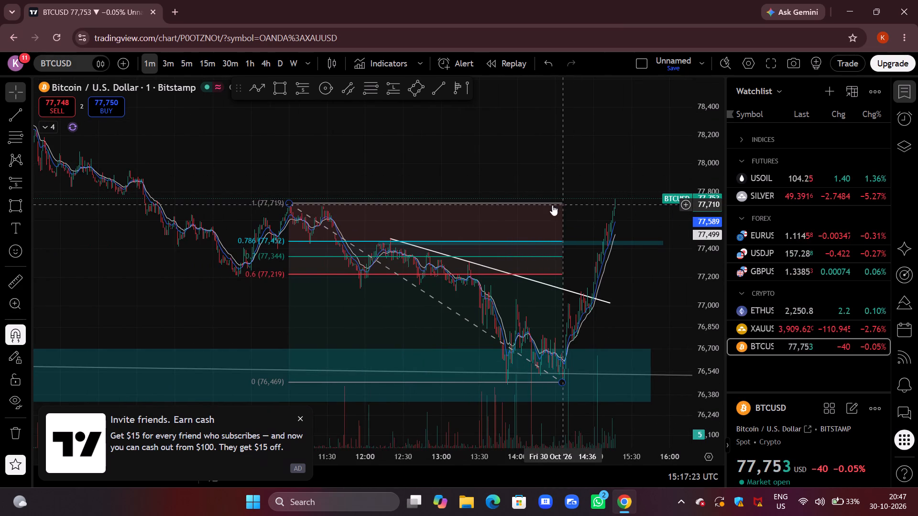
click(516, 203)
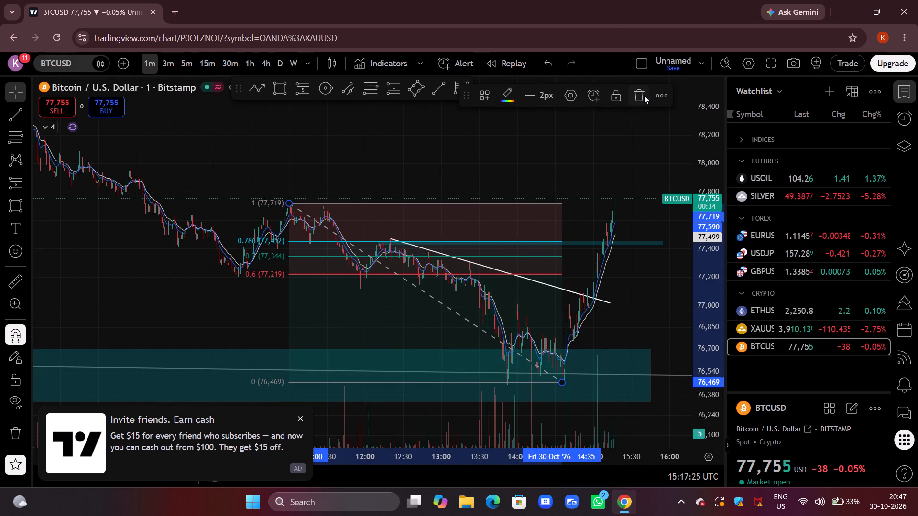
click(641, 95)
Move the narrow BTCUSD zone up to the 77,718 high and stretch its upper edge to about 77,757, past the latest candle.
drag(546, 239, 481, 213)
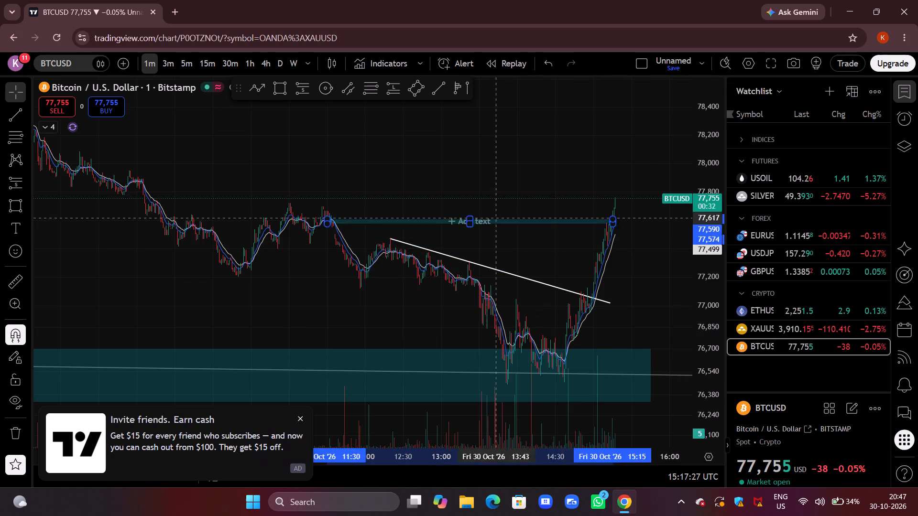
drag(481, 213, 456, 202)
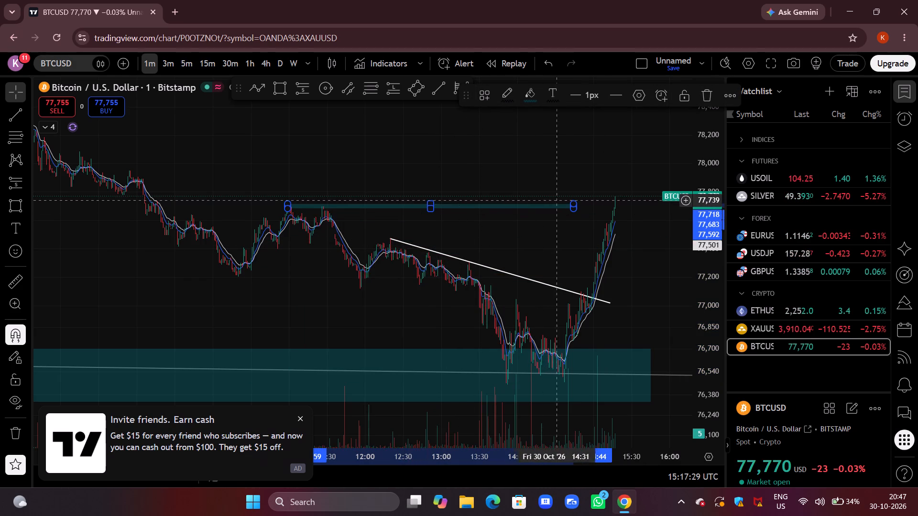
drag(575, 207, 596, 204)
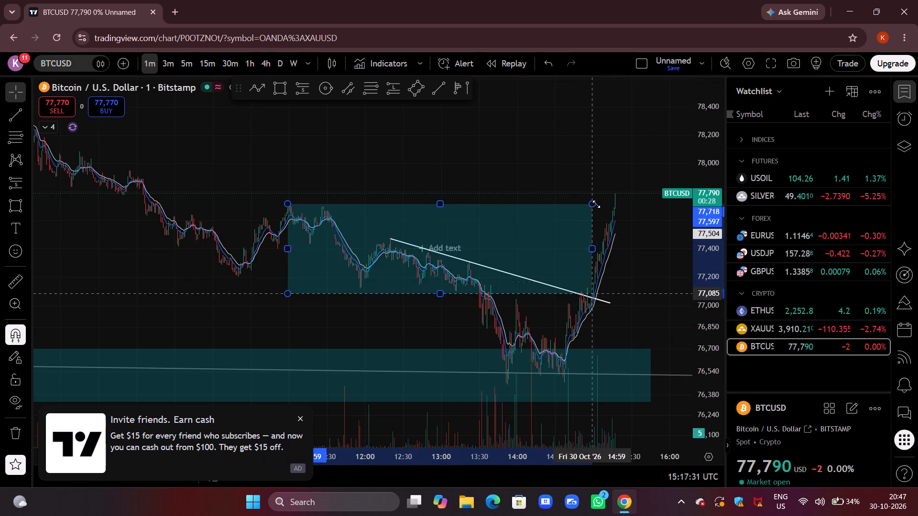
drag(596, 204, 628, 197)
click(633, 248)
Shift the narrow BTCUSD zone back to start at about 09:10 and extend its end to about 15:35.
drag(637, 249, 599, 255)
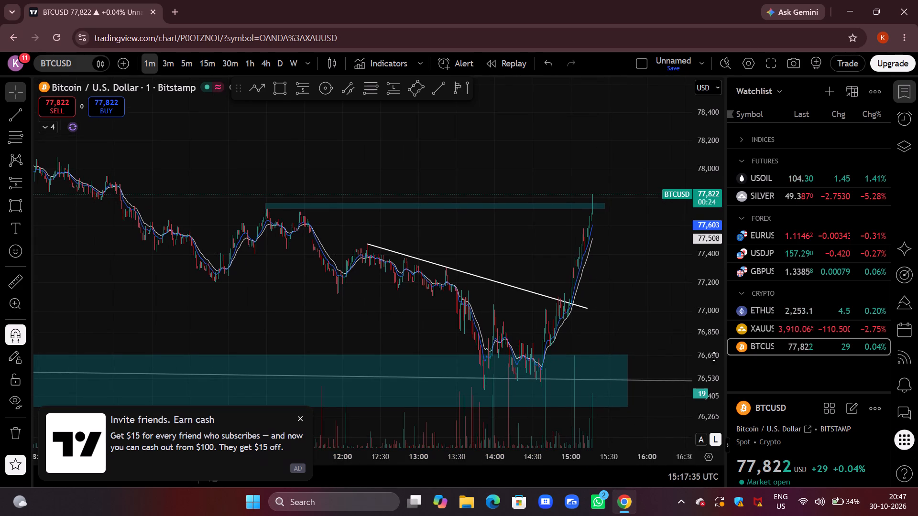
drag(714, 357, 713, 103)
drag(491, 193, 537, 285)
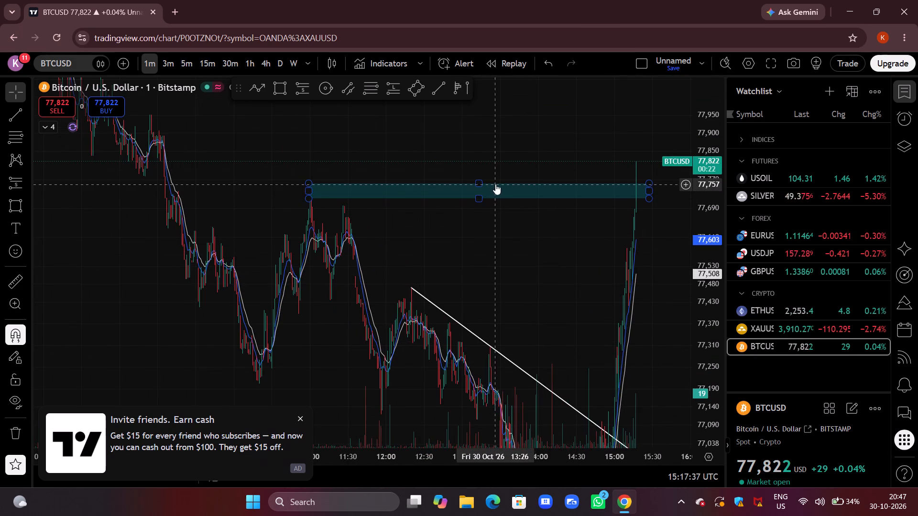
drag(500, 184, 391, 185)
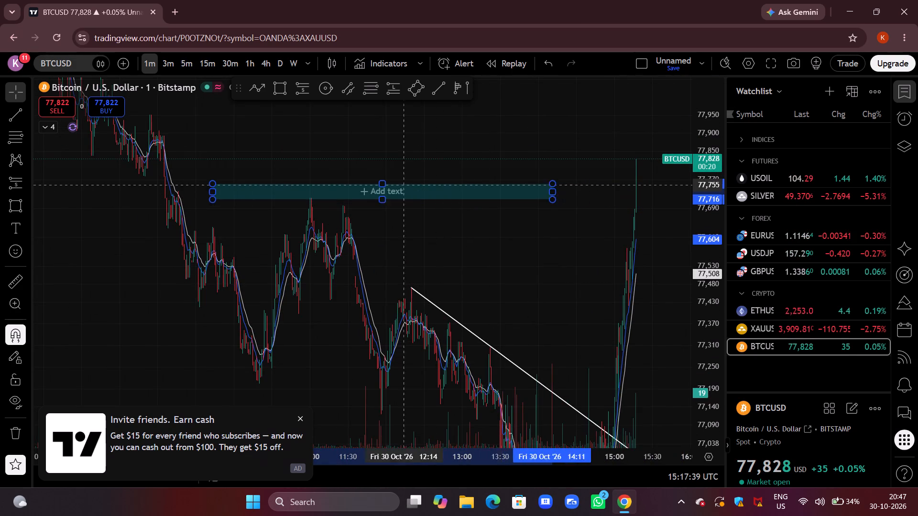
drag(391, 185, 359, 185)
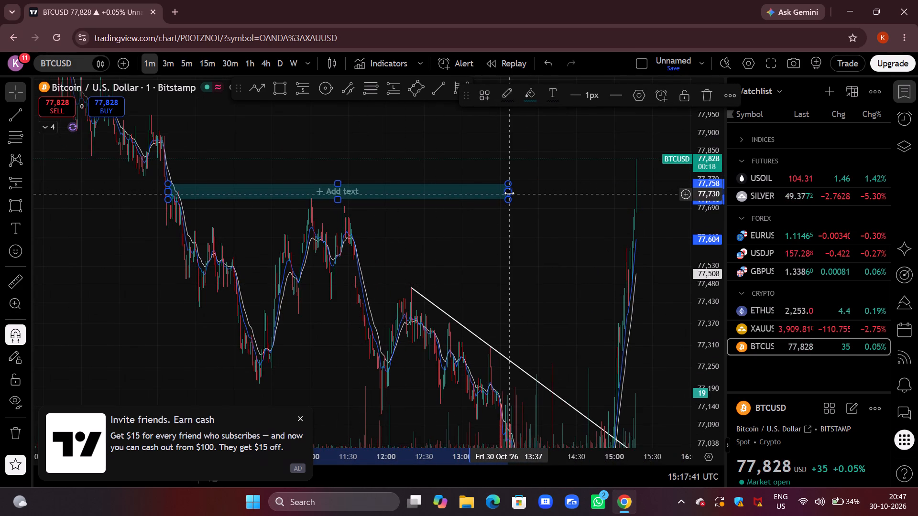
drag(509, 193, 659, 188)
Examine BTCUSD's rally through the repositioned upper zone on the 1-minute chart.
drag(584, 241, 573, 245)
drag(572, 245, 522, 260)
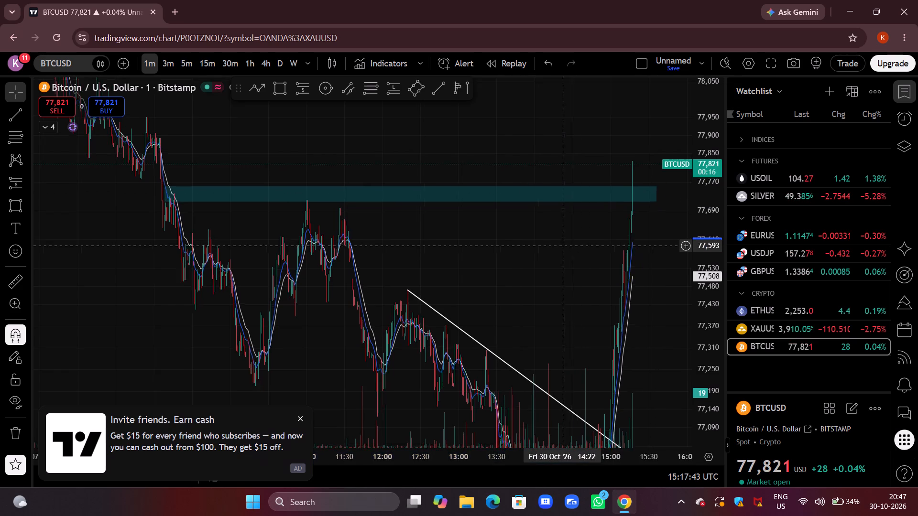
drag(522, 260, 492, 273)
scroll(453, 282, up, 2)
drag(281, 158, 648, 197)
drag(617, 195, 306, 235)
drag(455, 230, 315, 225)
scroll(315, 225, up, 6)
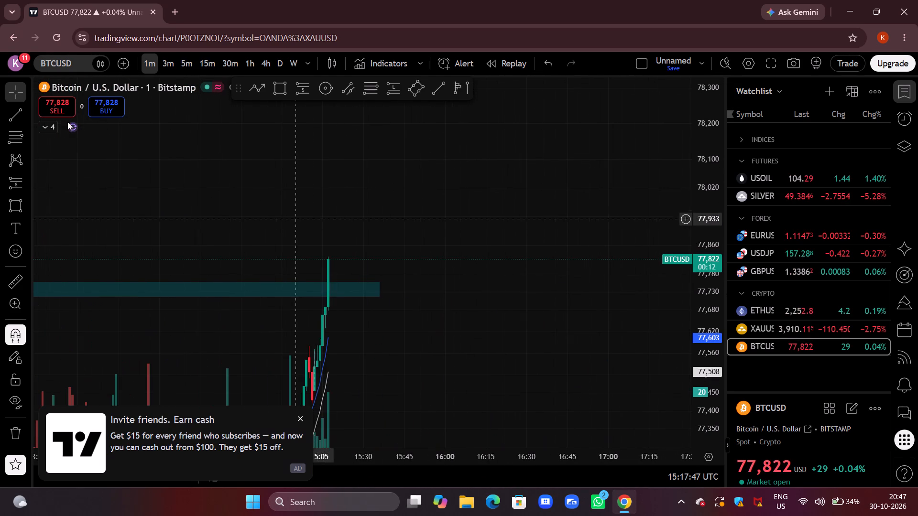
Examine BTCUSD on the 5-minute chart, reviewing the upper zone, the descending trend line and the lower demand zone.
click(169, 66)
click(191, 64)
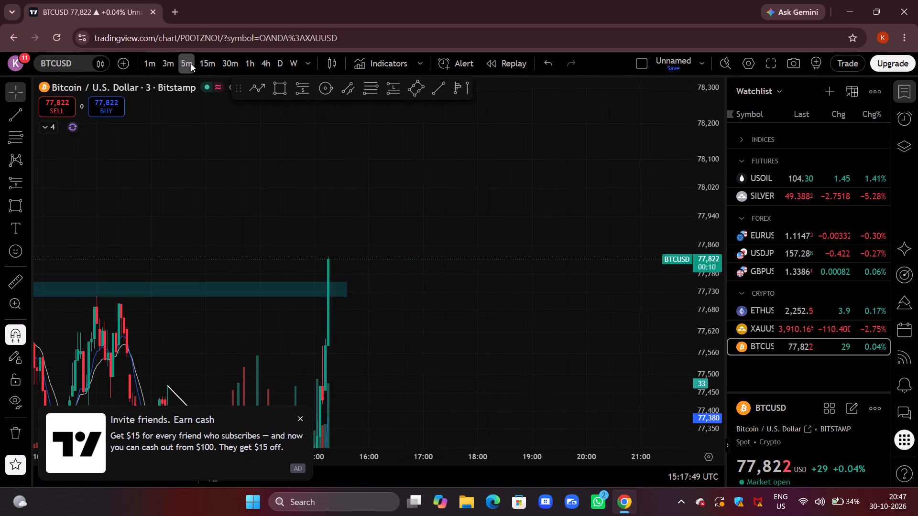
drag(263, 184, 559, 147)
scroll(556, 165, up, 6)
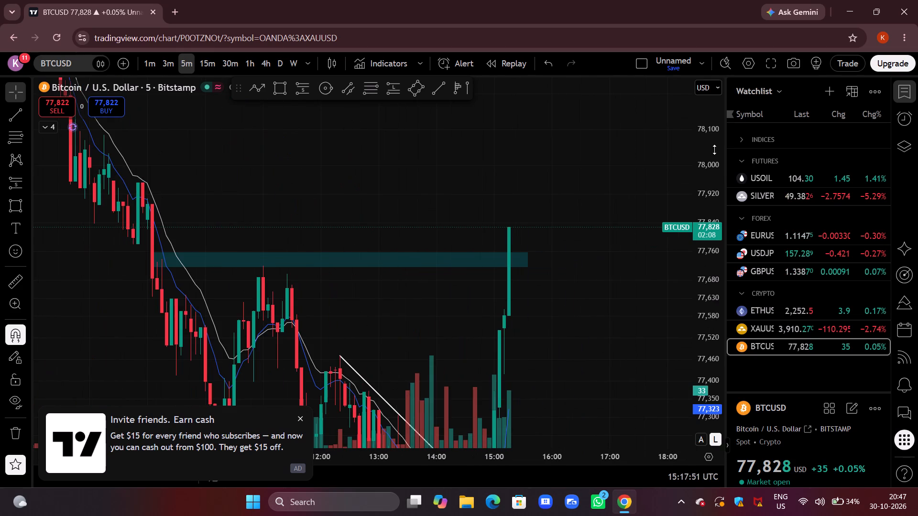
drag(718, 141, 643, 320)
scroll(390, 265, down, 7)
scroll(472, 196, down, 6)
drag(553, 193, 468, 58)
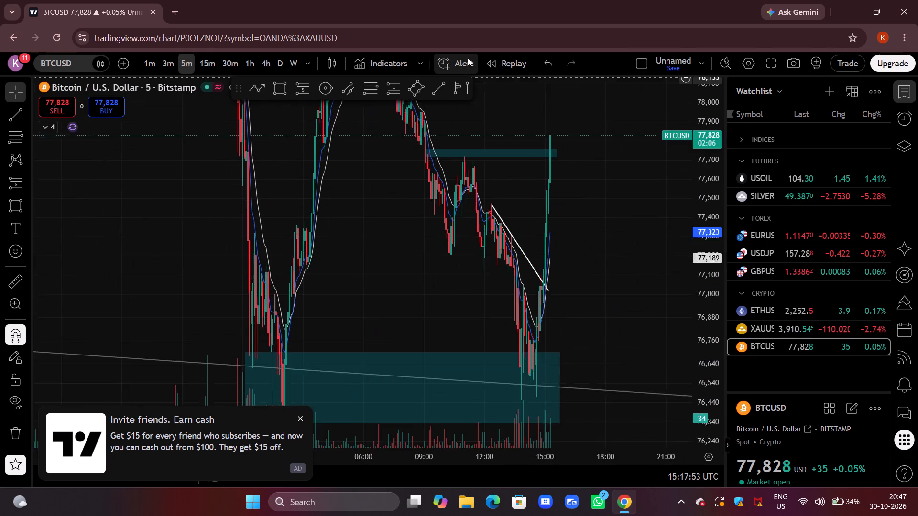
drag(468, 58, 468, 57)
drag(703, 166, 688, 352)
drag(643, 258, 525, 279)
scroll(524, 280, down, 6)
drag(626, 273, 579, 278)
scroll(579, 278, up, 3)
drag(571, 183, 571, 220)
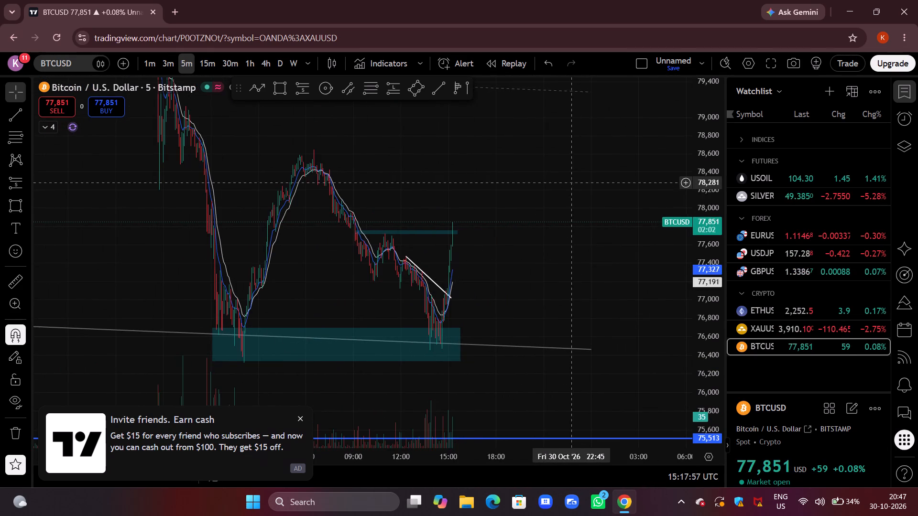
drag(571, 220, 592, 291)
drag(583, 291, 586, 190)
scroll(590, 190, up, 5)
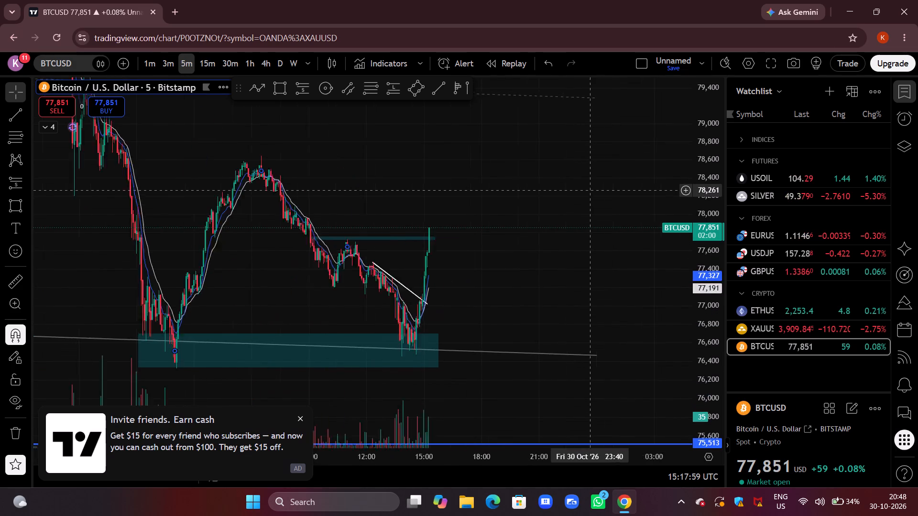
scroll(590, 190, up, 2)
click(363, 187)
drag(364, 188, 609, 168)
scroll(519, 181, down, 3)
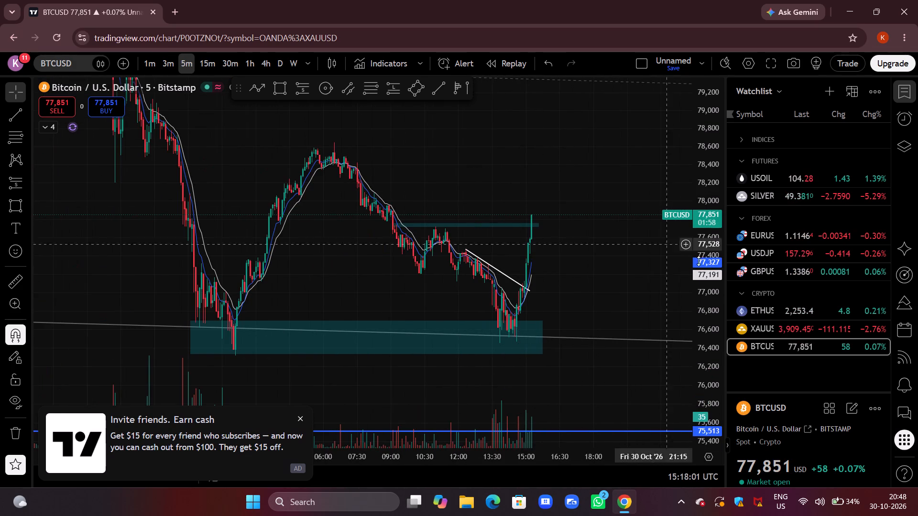
drag(709, 327, 708, 123)
drag(609, 226, 609, 179)
scroll(612, 178, up, 4)
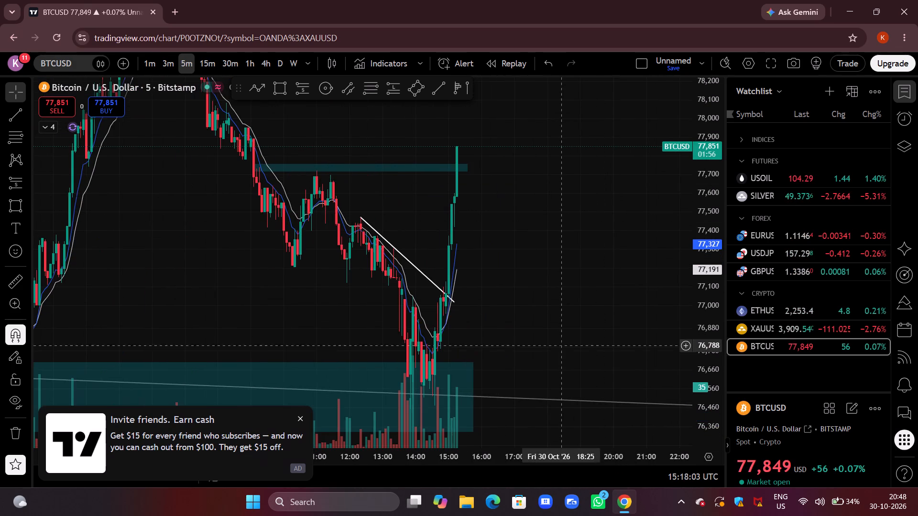
drag(560, 344, 580, 227)
drag(554, 189, 537, 161)
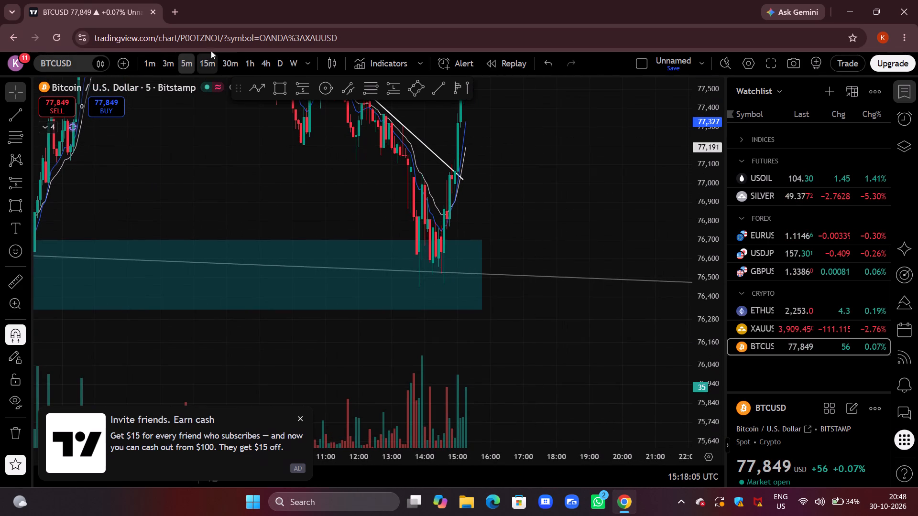
Compare BTCUSD's move off the demand zone on the 15-, 3-, 1- and 5-minute charts.
click(206, 62)
drag(592, 220, 542, 269)
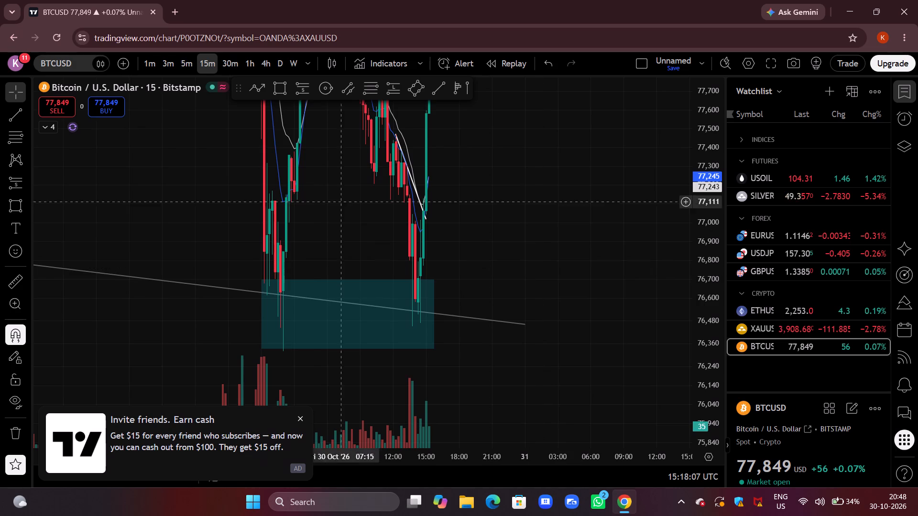
click(170, 61)
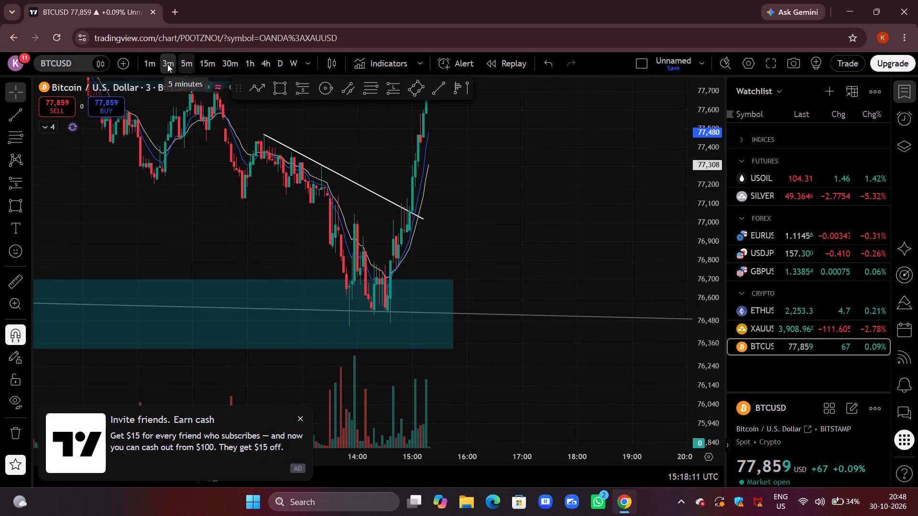
click(144, 58)
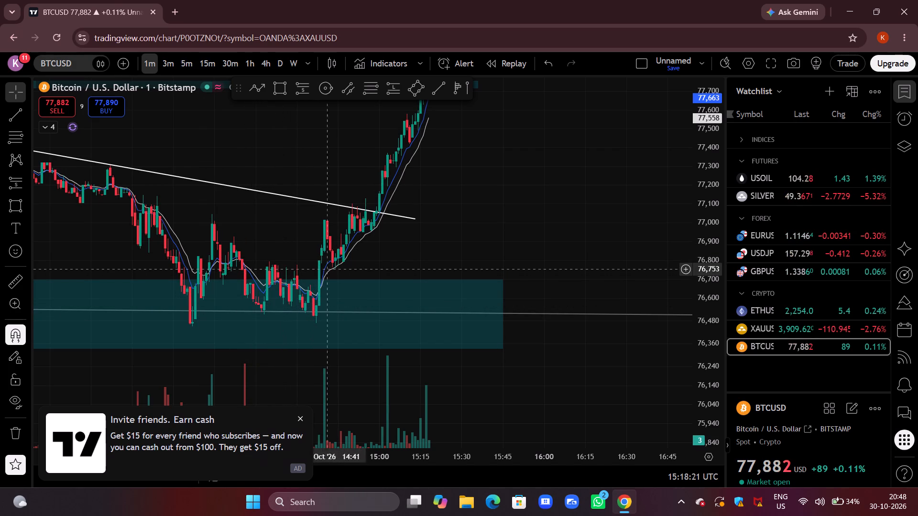
drag(519, 204, 436, 386)
drag(472, 313, 553, 258)
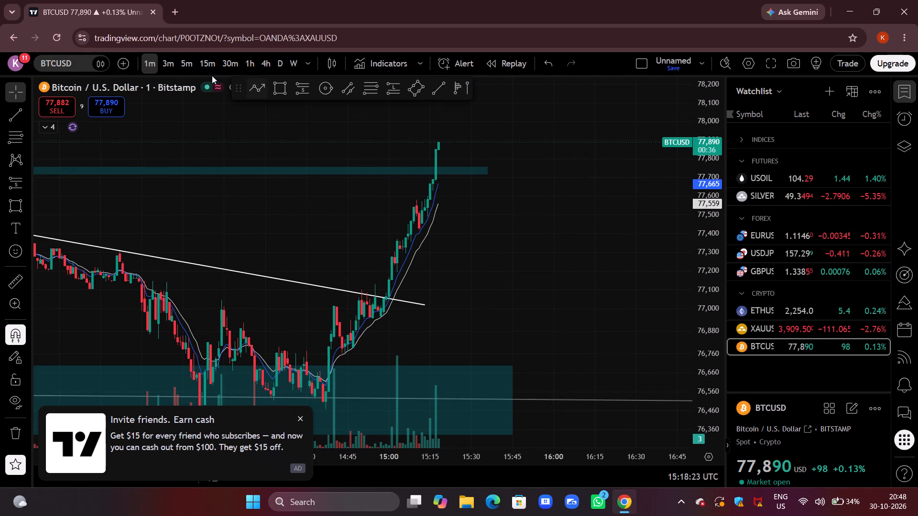
click(187, 67)
drag(578, 314, 578, 187)
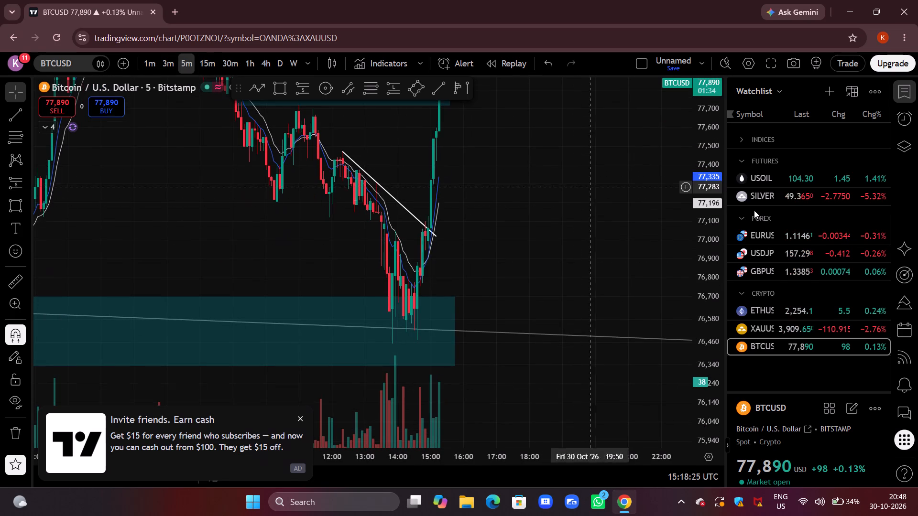
drag(708, 172, 693, 286)
drag(602, 297, 628, 218)
scroll(628, 218, up, 4)
Review the two XAUUSD short positions against current price on the 5-minute and 1-minute charts.
click(789, 323)
drag(561, 269, 564, 259)
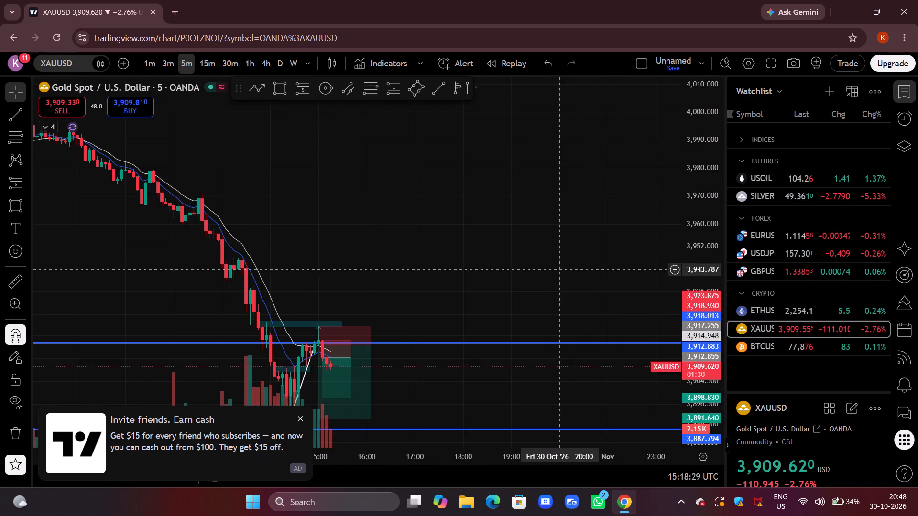
drag(564, 259, 612, 145)
scroll(591, 158, up, 2)
drag(467, 175, 607, 146)
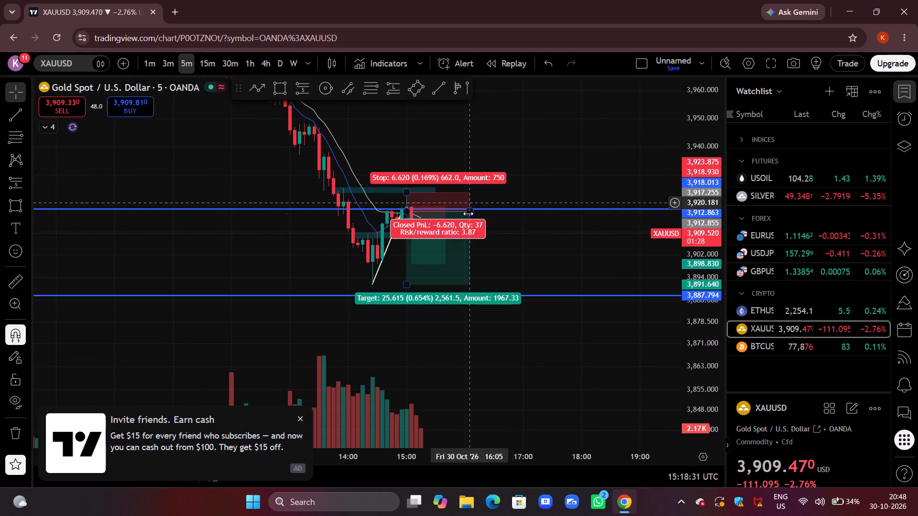
drag(550, 131, 531, 162)
click(174, 59)
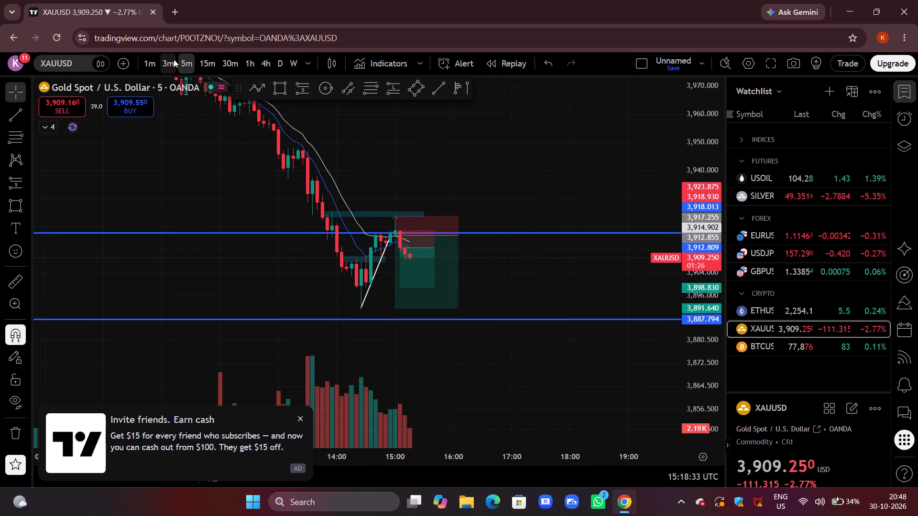
click(140, 62)
drag(691, 376, 693, 376)
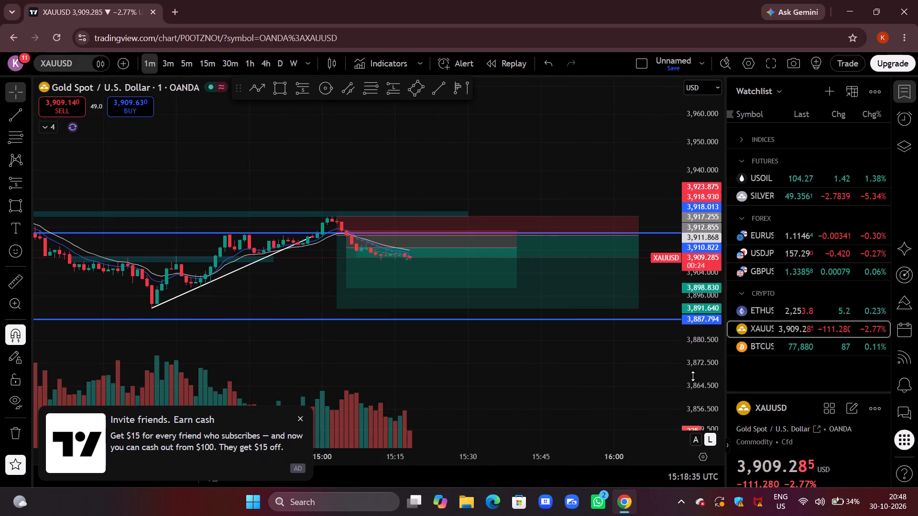
drag(693, 376, 710, 95)
drag(609, 97, 558, 105)
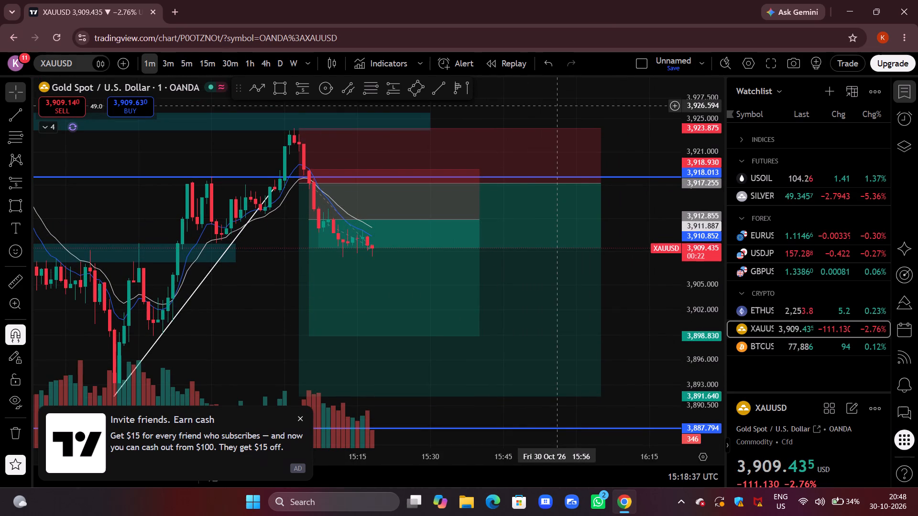
drag(581, 106, 560, 109)
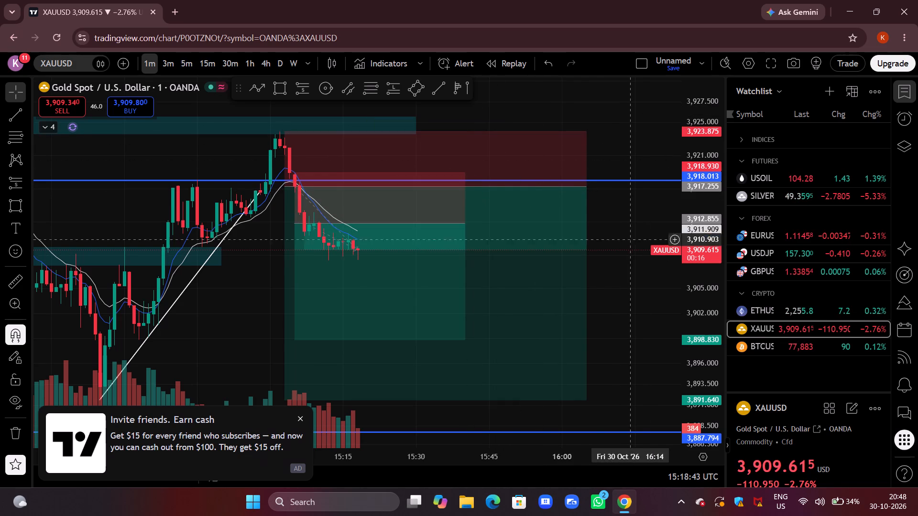
drag(625, 215, 569, 201)
Switch to ETHUSD and examine its price action around the teal zone on the 1-minute chart.
click(767, 312)
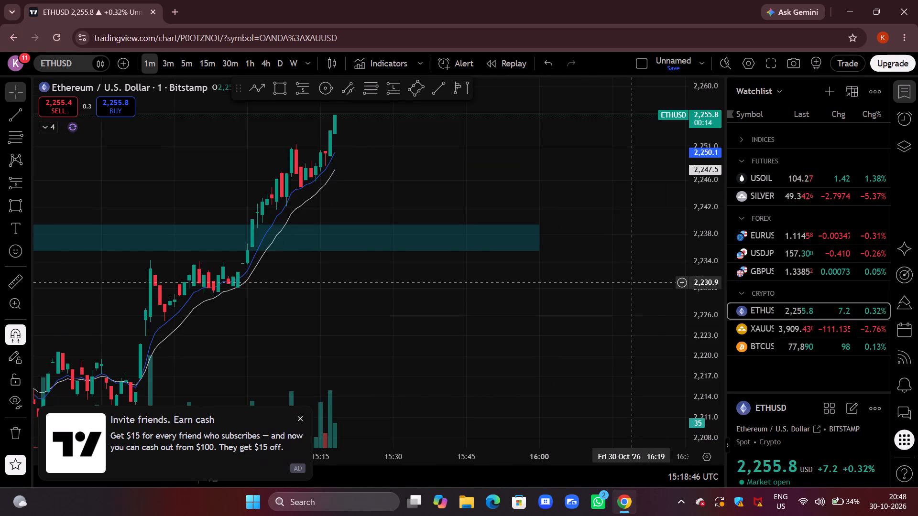
drag(594, 193, 650, 233)
scroll(650, 233, down, 5)
drag(606, 222, 614, 169)
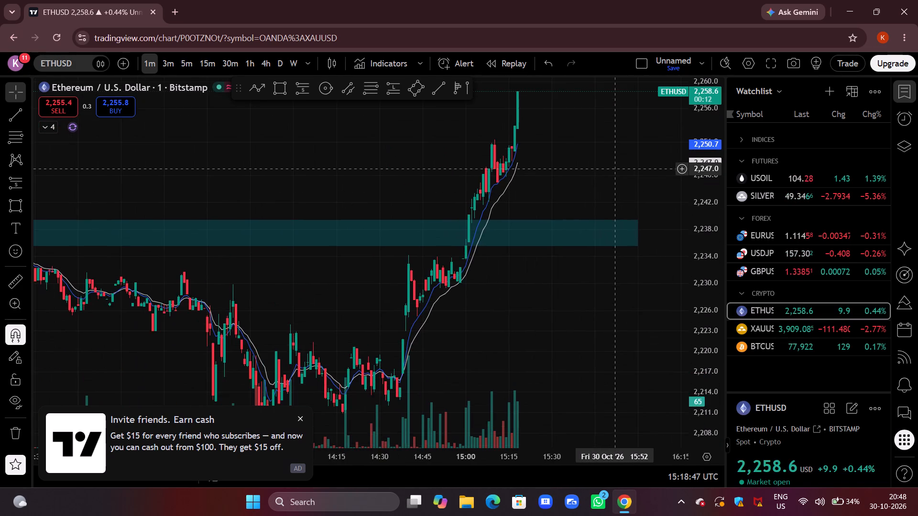
scroll(618, 170, down, 6)
drag(539, 177, 641, 175)
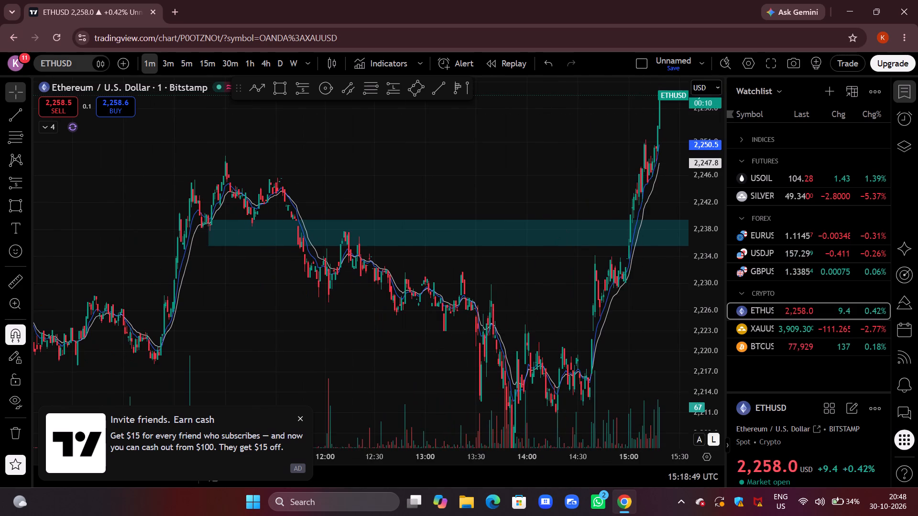
Compare ETHUSD's earlier swing highs and its move through the teal zone on the 15-minute and 5-minute charts.
click(201, 61)
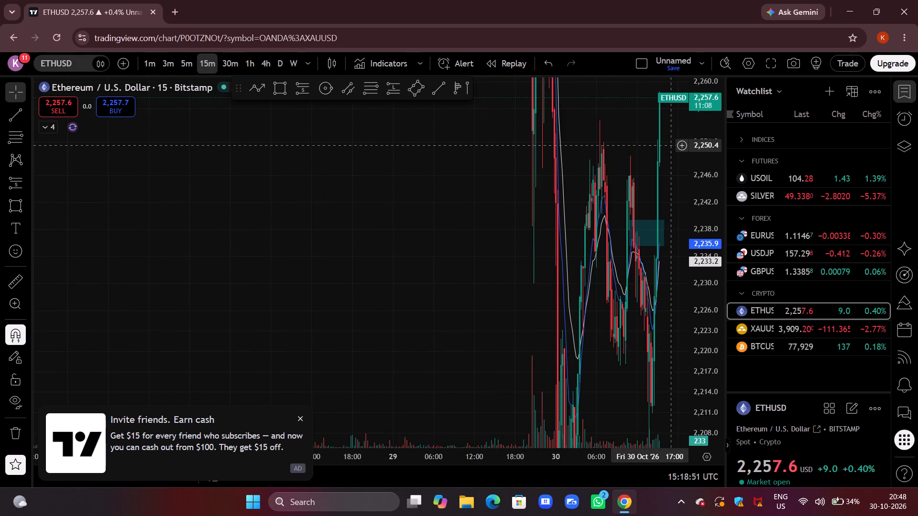
drag(700, 141, 661, 403)
drag(525, 314, 398, 339)
scroll(413, 337, up, 6)
drag(417, 339, 481, 238)
drag(539, 323, 563, 188)
drag(699, 172, 681, 263)
drag(605, 247, 525, 327)
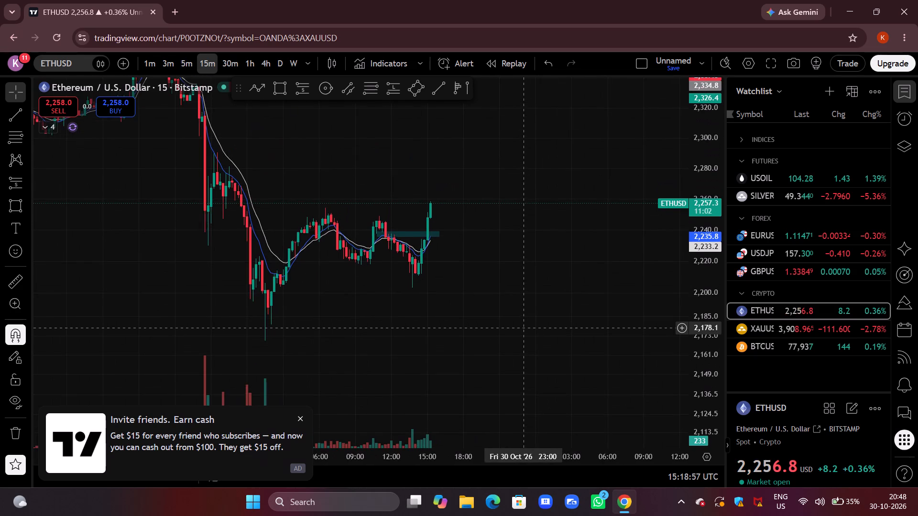
scroll(532, 326, up, 5)
drag(385, 323, 648, 250)
drag(713, 389, 712, 190)
drag(508, 192, 514, 355)
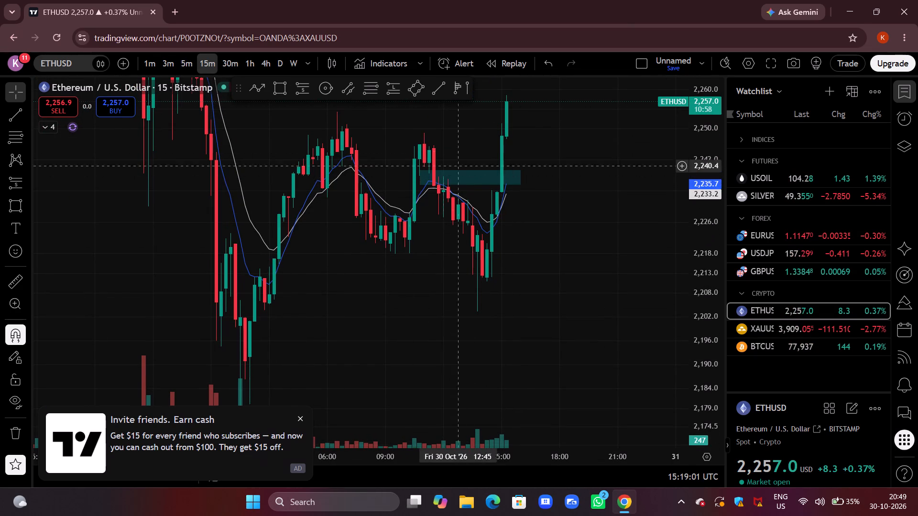
drag(447, 124, 459, 254)
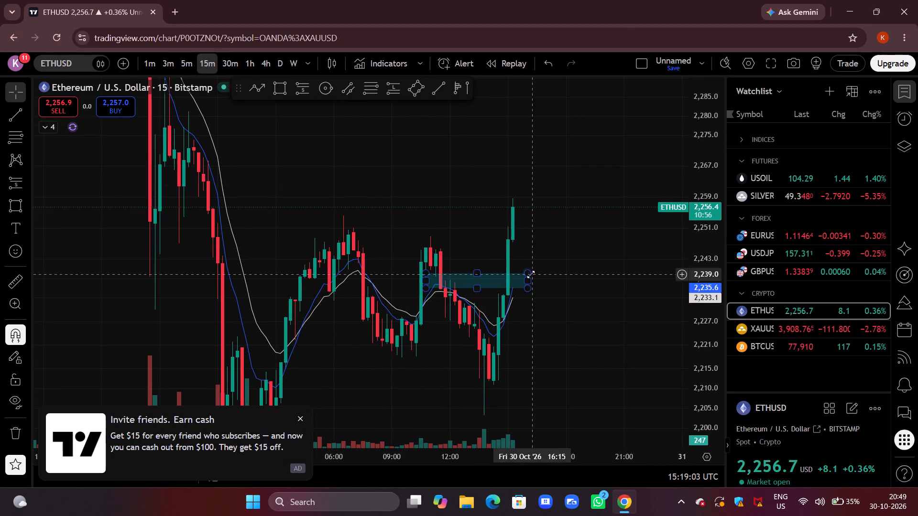
click(186, 68)
scroll(423, 139, down, 7)
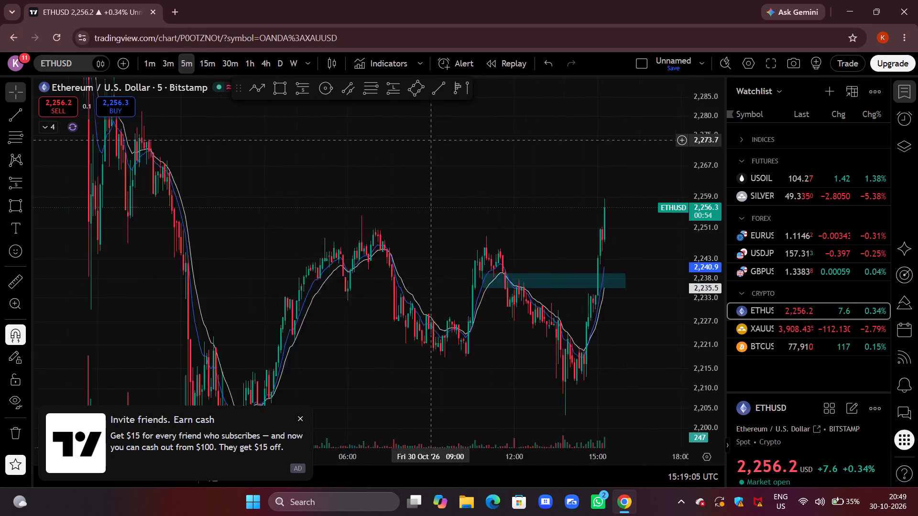
drag(461, 153, 446, 62)
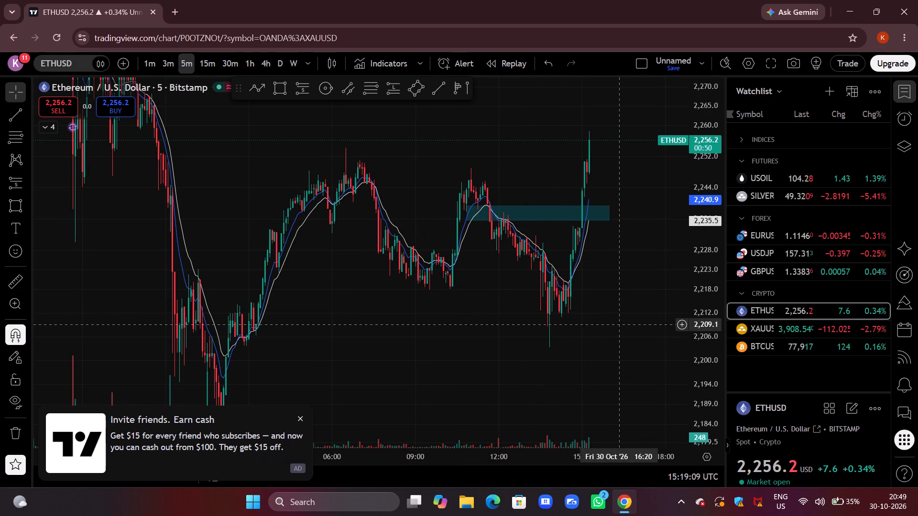
drag(621, 325, 546, 337)
Switch to BTCUSD and examine the 5-minute decline, the rebound from the demand zone and the earlier swing highs.
click(766, 345)
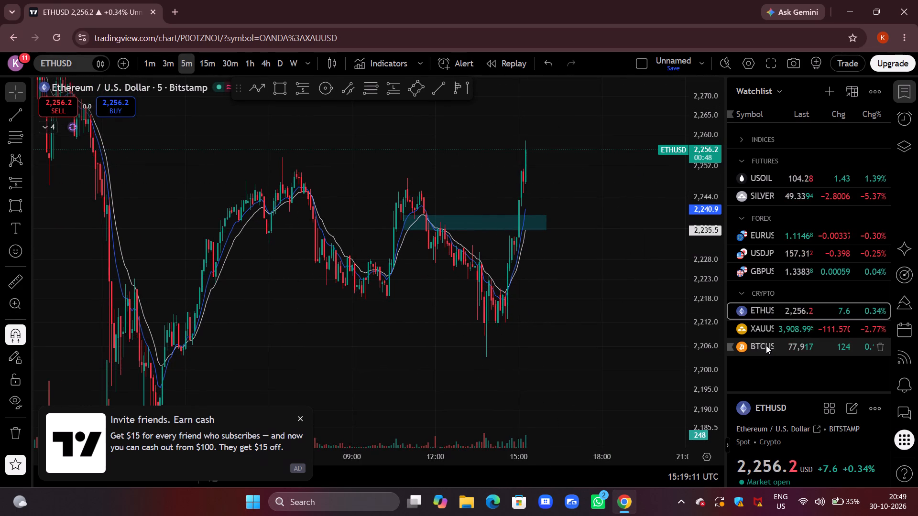
drag(627, 291, 543, 279)
scroll(540, 279, up, 5)
drag(489, 269, 603, 180)
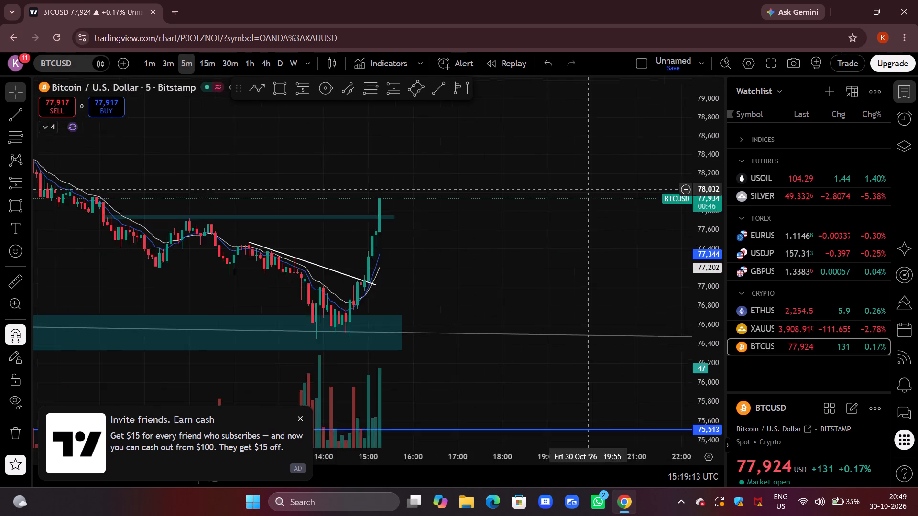
drag(603, 180, 609, 178)
scroll(512, 198, down, 6)
drag(464, 164, 630, 259)
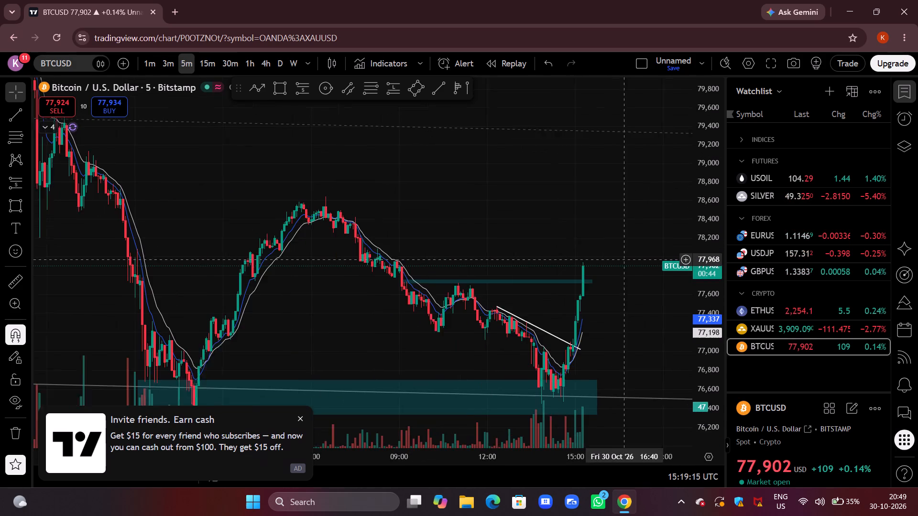
drag(630, 259, 632, 258)
scroll(624, 259, down, 2)
drag(699, 165, 679, 217)
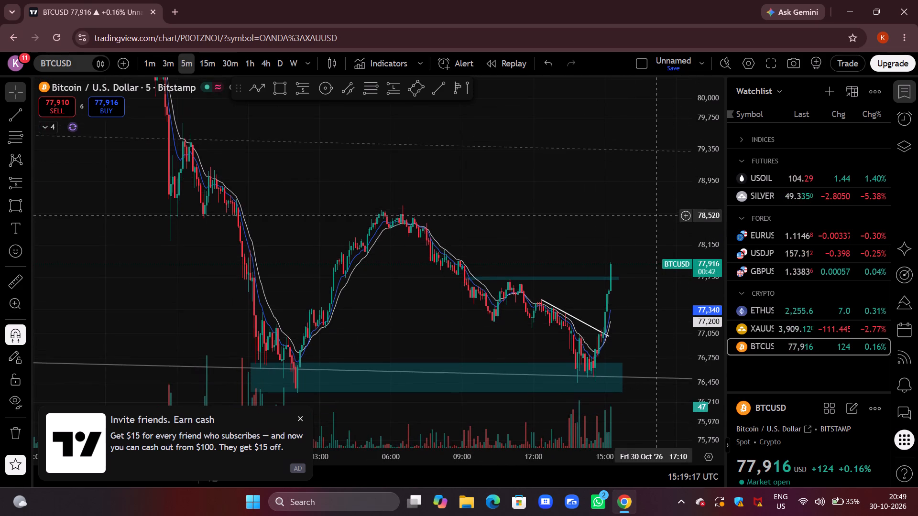
drag(635, 214, 597, 236)
scroll(597, 233, up, 2)
drag(490, 201, 540, 191)
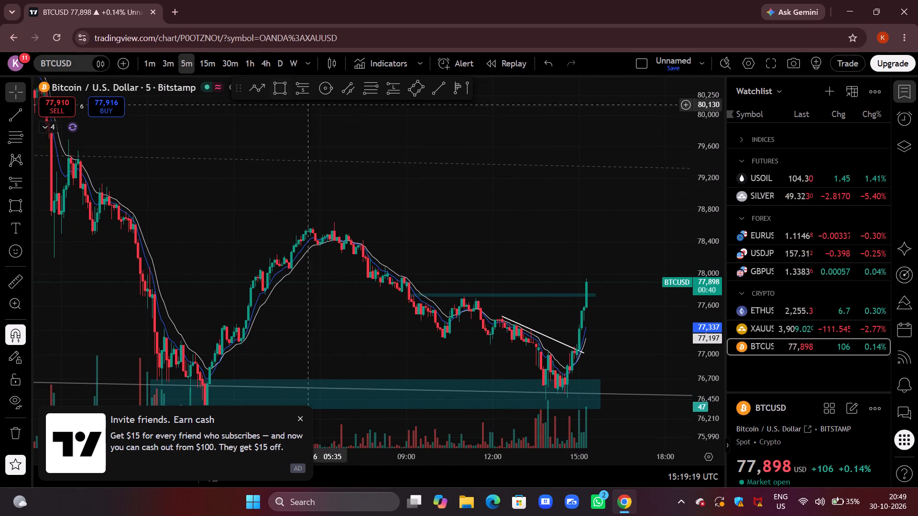
drag(292, 160, 393, 169)
drag(702, 141, 631, 266)
scroll(525, 224, down, 6)
drag(557, 193, 454, 192)
click(420, 159)
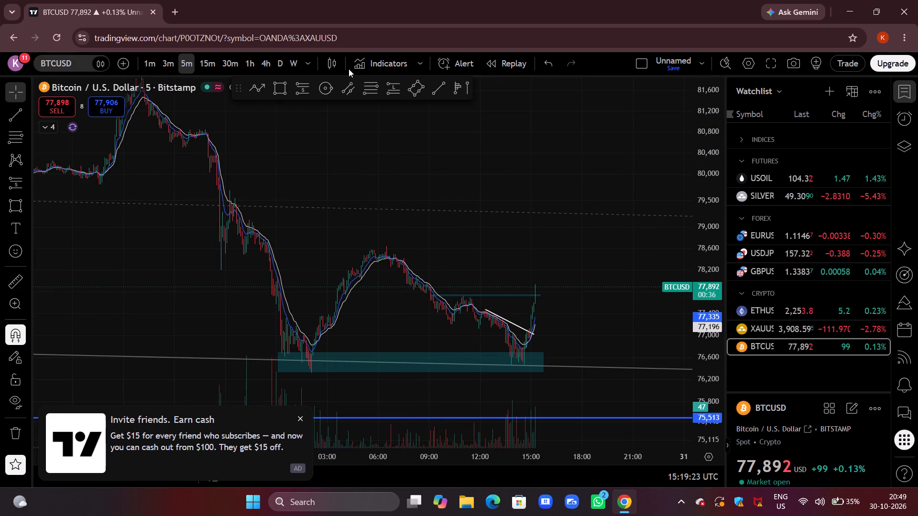
Draw a descending trend line on BTCUSD from the swing high near 79,688 down to about 77,216.
click(440, 90)
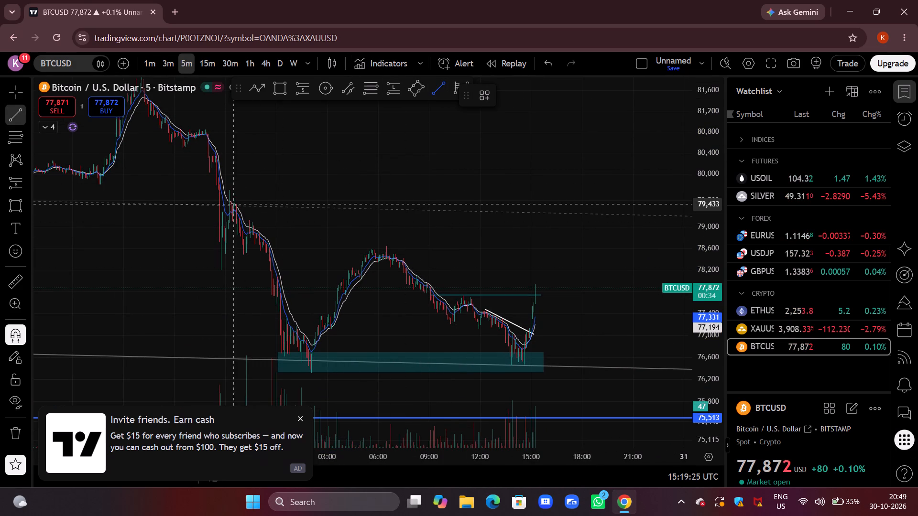
click(230, 188)
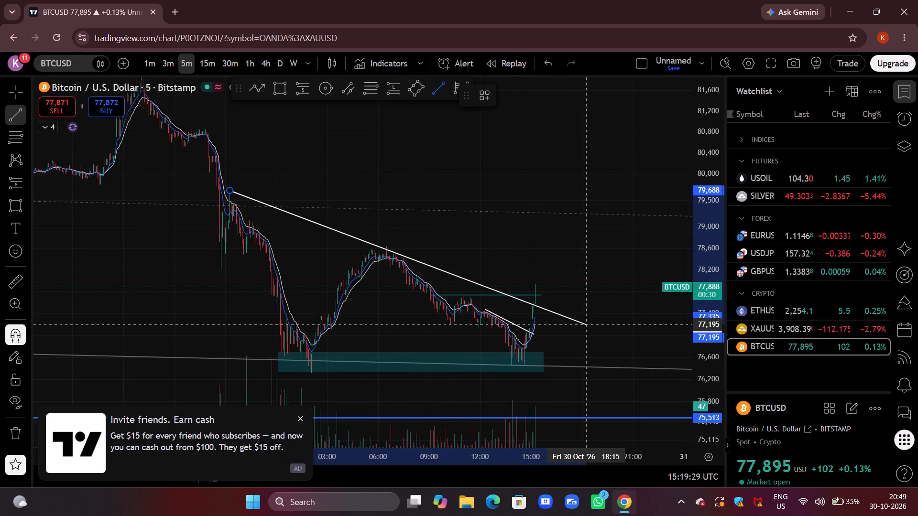
click(602, 323)
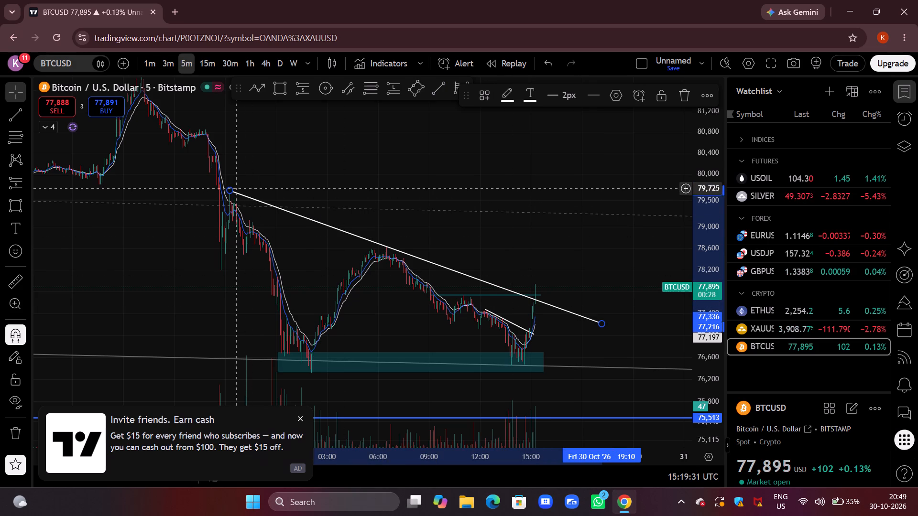
Adjust the long descending trend line's endpoints so it starts at about 79,070 and ends at about 77,940, touching the 78,644 swing high.
drag(228, 190, 253, 218)
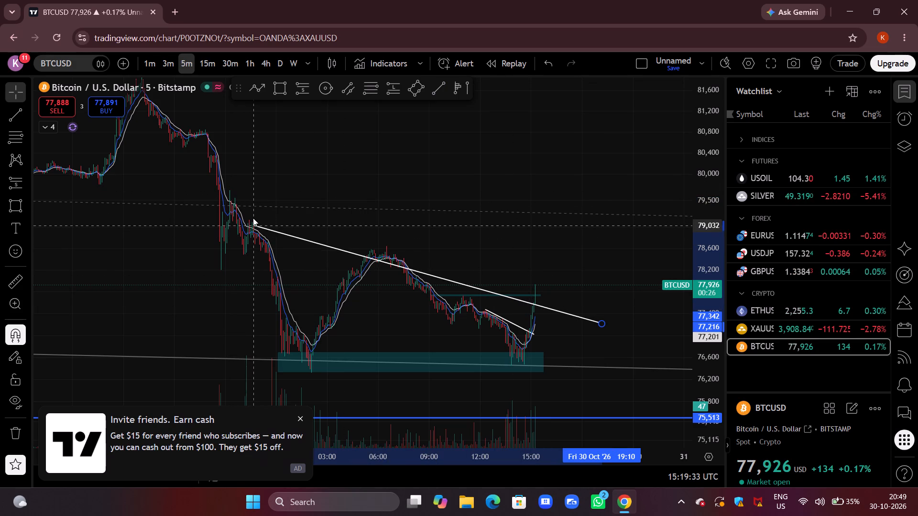
drag(253, 218, 251, 199)
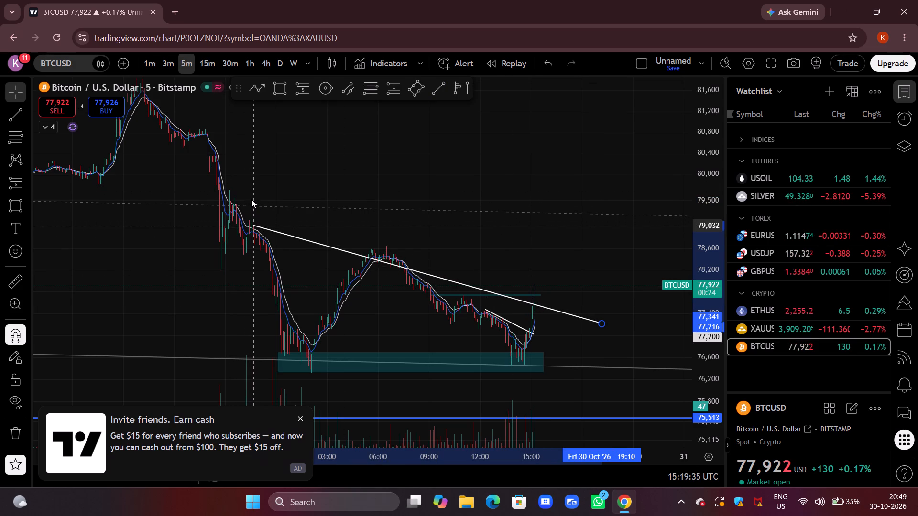
drag(251, 199, 251, 183)
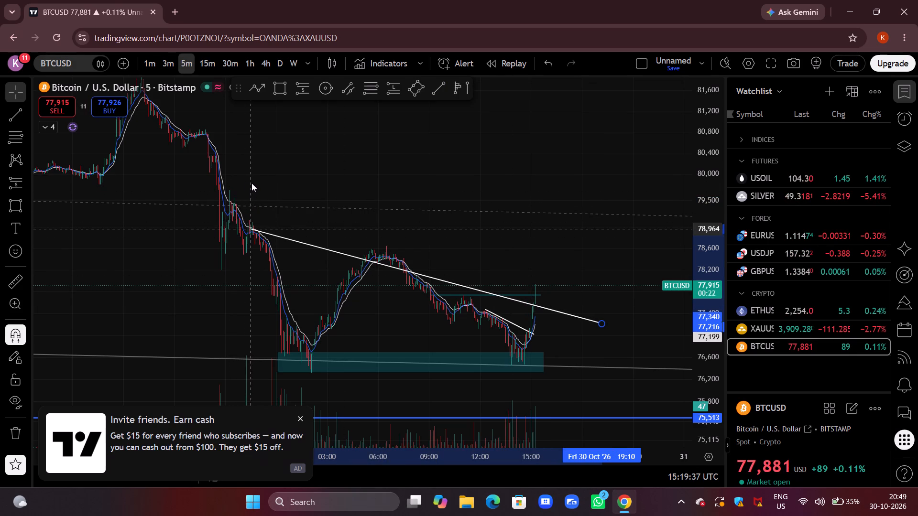
drag(251, 183, 248, 183)
click(384, 214)
drag(398, 220, 273, 146)
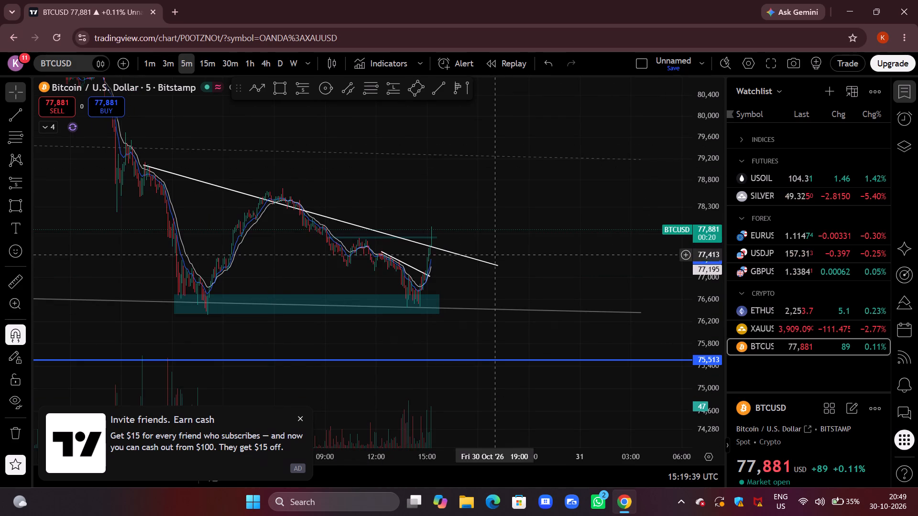
drag(497, 267, 506, 226)
click(498, 196)
drag(500, 195, 523, 143)
Examine BTCUSD's current price relative to the adjusted descending trend line and the previous swing high.
scroll(523, 143, up, 2)
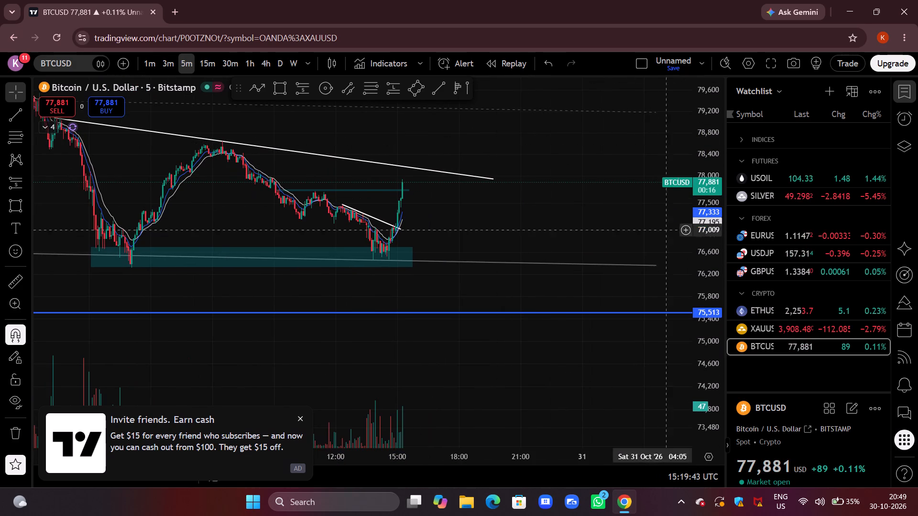
drag(704, 364, 725, 175)
drag(531, 151, 563, 359)
scroll(563, 366, up, 2)
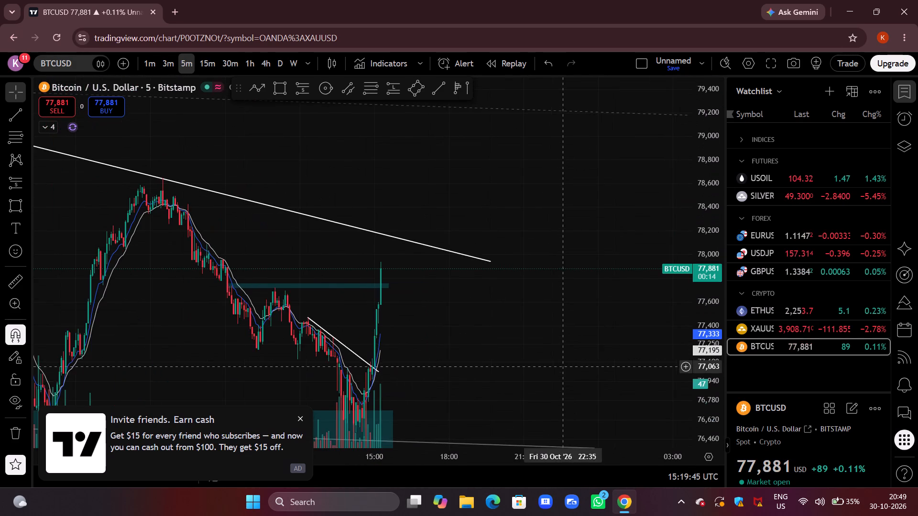
drag(497, 318, 560, 297)
drag(383, 163, 404, 138)
drag(713, 132, 679, 245)
drag(597, 210, 597, 139)
scroll(595, 139, down, 3)
drag(591, 139, 551, 201)
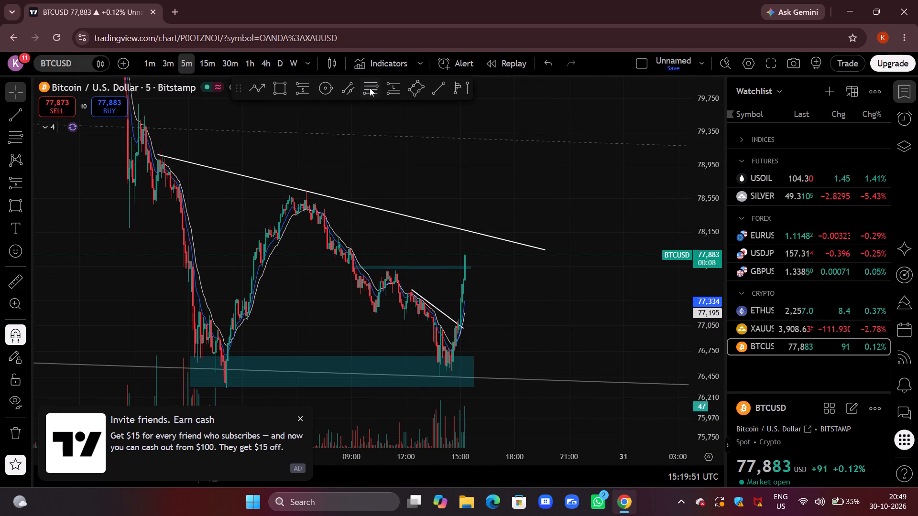
Draw a Fibonacci retracement on BTCUSD from the 78,644 swing high down to the 76,462 low.
click(370, 88)
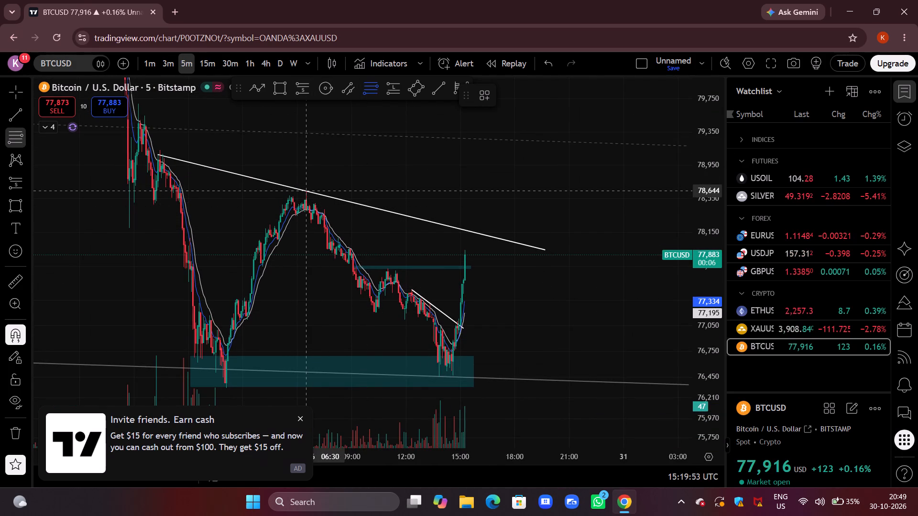
click(306, 186)
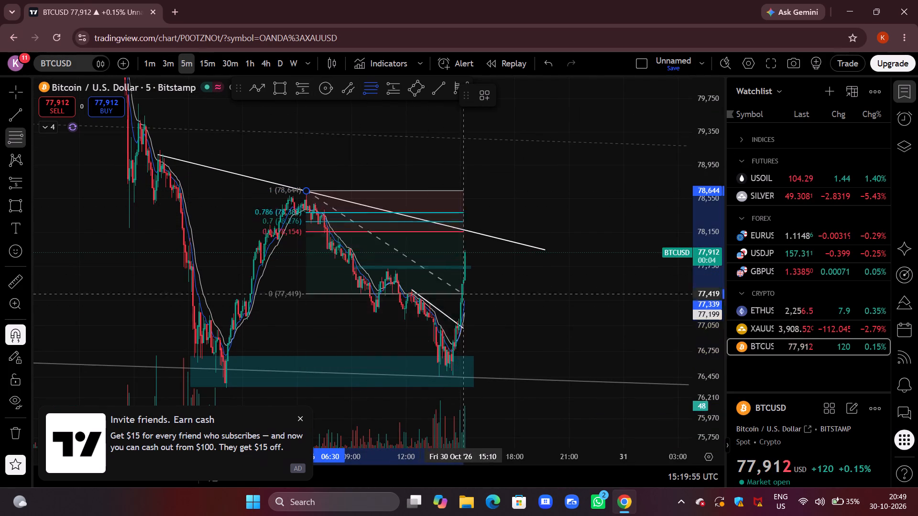
click(550, 376)
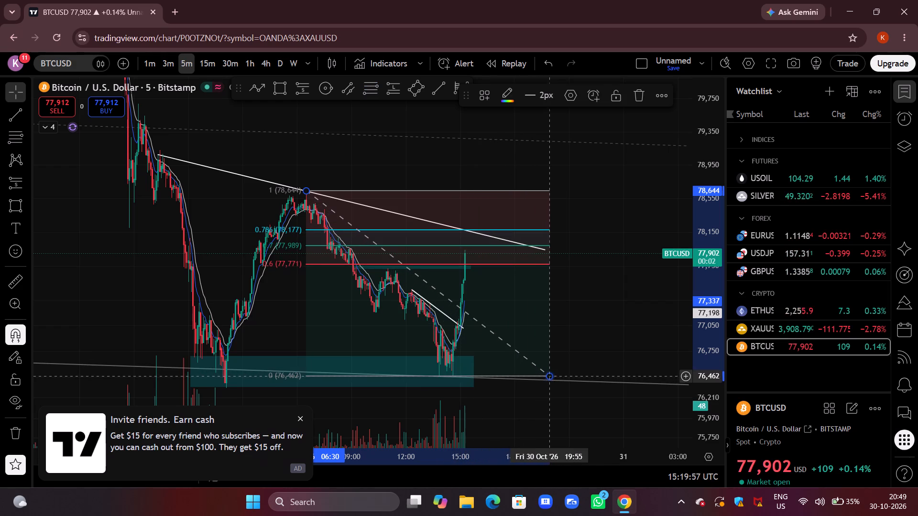
click(623, 293)
drag(626, 290, 603, 339)
click(390, 188)
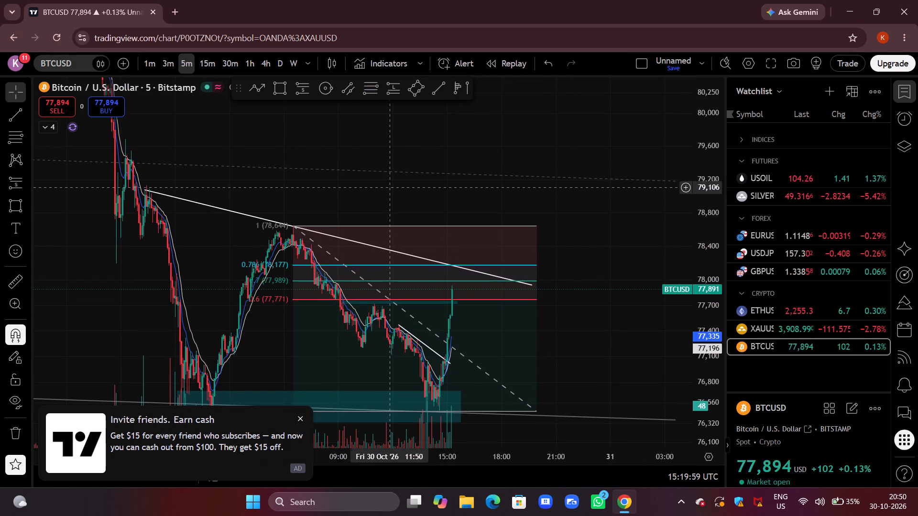
Draw a rectangle zone between the 0.786 and 0.7 retracement levels, from about 78,187 to 77,995, ending at 19:00.
click(282, 86)
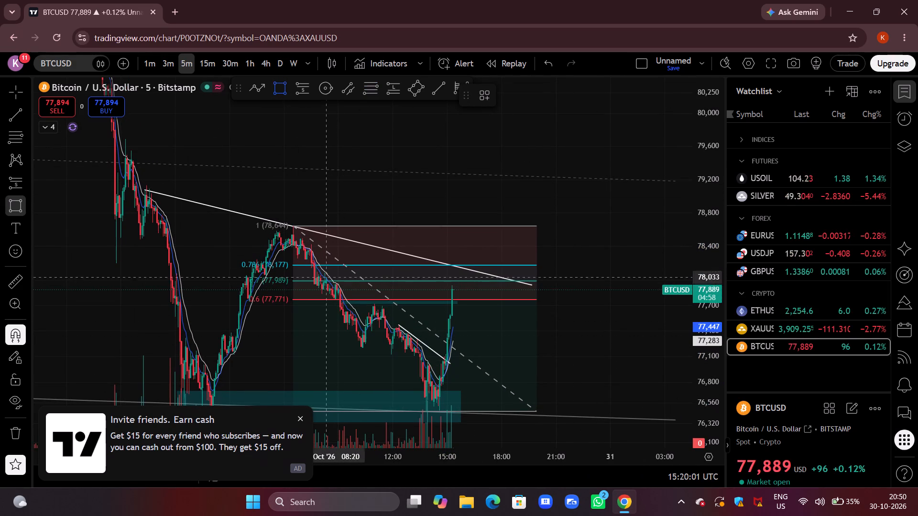
click(317, 266)
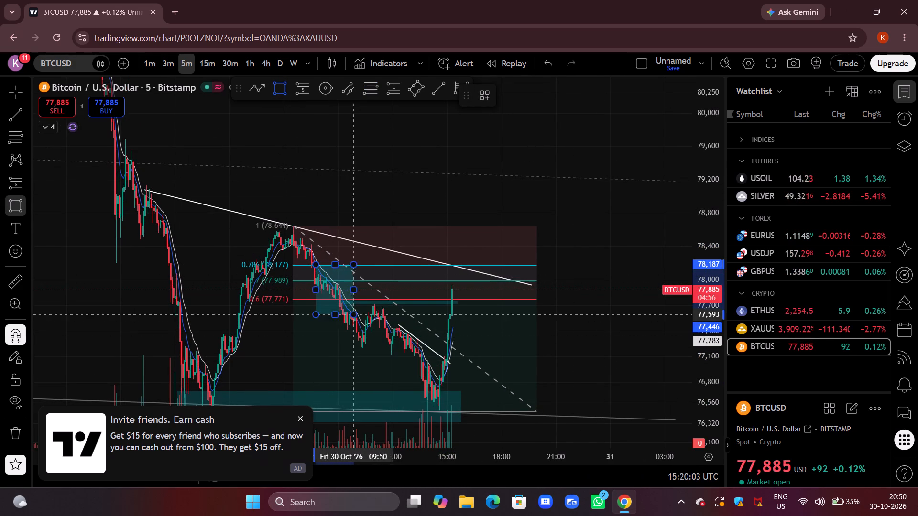
click(520, 280)
click(584, 211)
Delete the grey parallel channel with the dashed upper line that crosses the BTCUSD demand zone.
drag(475, 173, 619, 146)
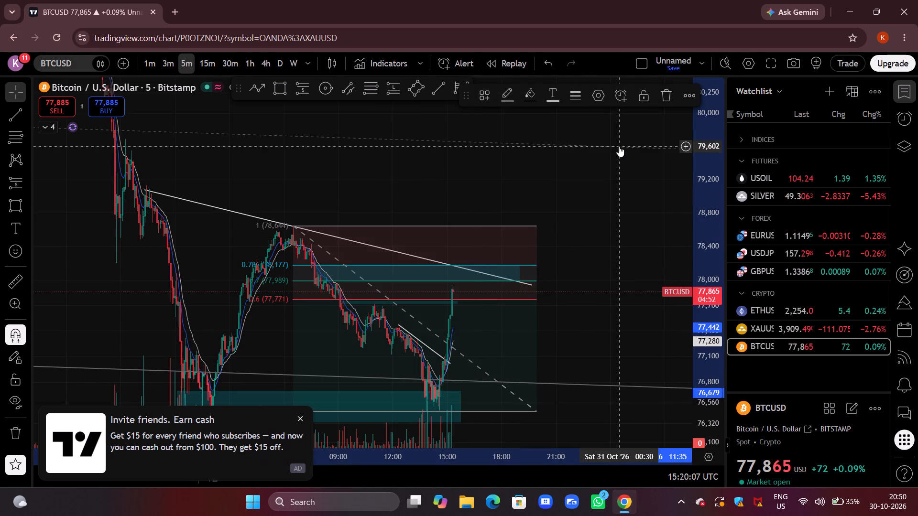
click(666, 94)
Extend the new supply zone's end beyond the Fibonacci retracement to about 21:40.
drag(613, 253, 635, 108)
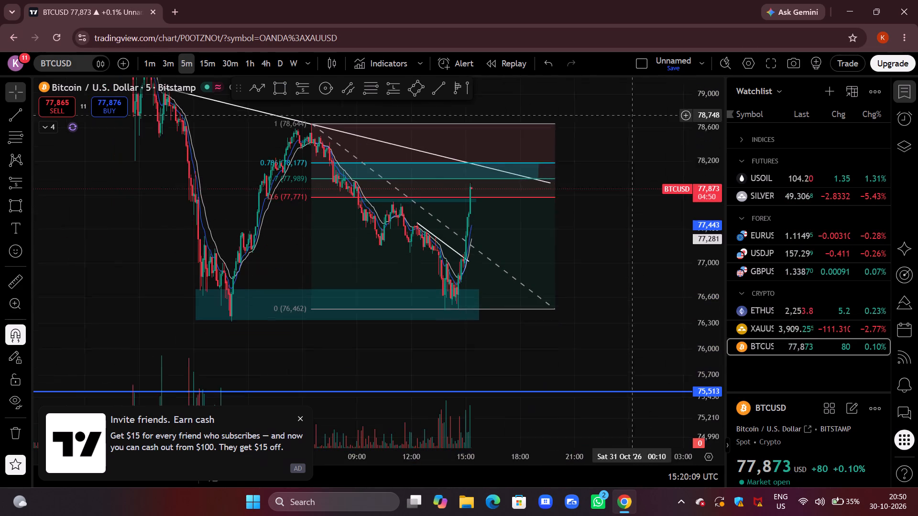
drag(635, 108, 636, 107)
drag(709, 376, 733, 182)
drag(668, 178, 615, 382)
drag(614, 372, 625, 320)
scroll(623, 320, up, 5)
drag(403, 167, 479, 165)
click(553, 166)
drag(572, 166, 573, 202)
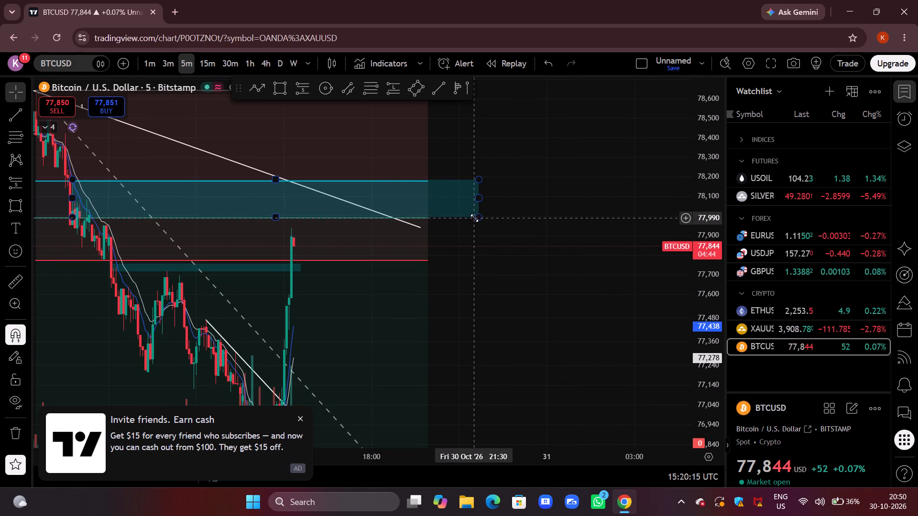
click(470, 145)
Delete the Fibonacci retracement from the BTCUSD chart.
drag(450, 148, 490, 227)
click(465, 153)
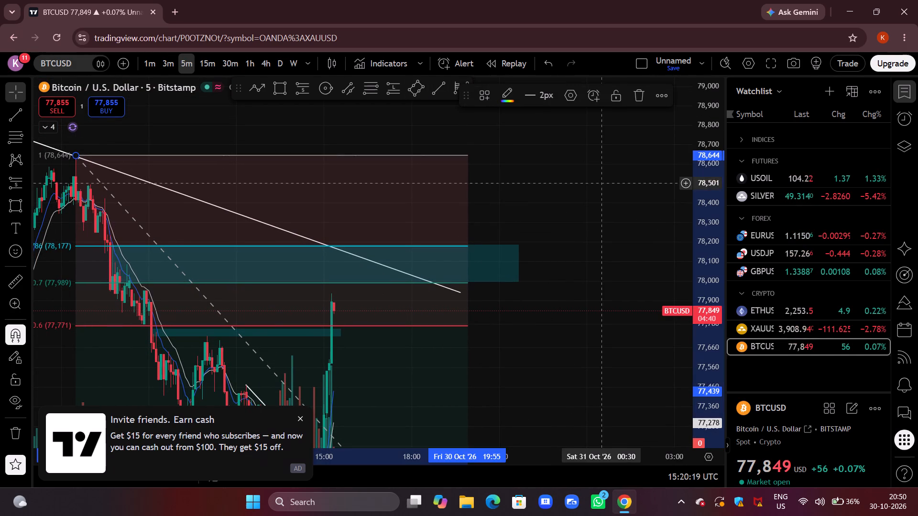
click(596, 194)
click(468, 153)
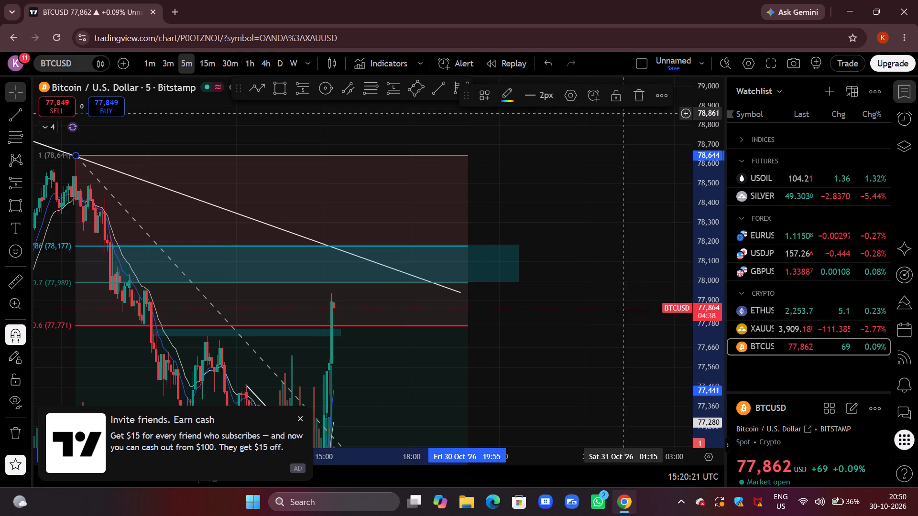
click(640, 101)
Examine BTCUSD's approach to the new supply zone and the long descending trend line on the 5-minute chart.
drag(581, 186, 609, 108)
drag(705, 164, 684, 238)
drag(590, 298, 649, 250)
scroll(649, 250, up, 3)
drag(514, 301, 633, 294)
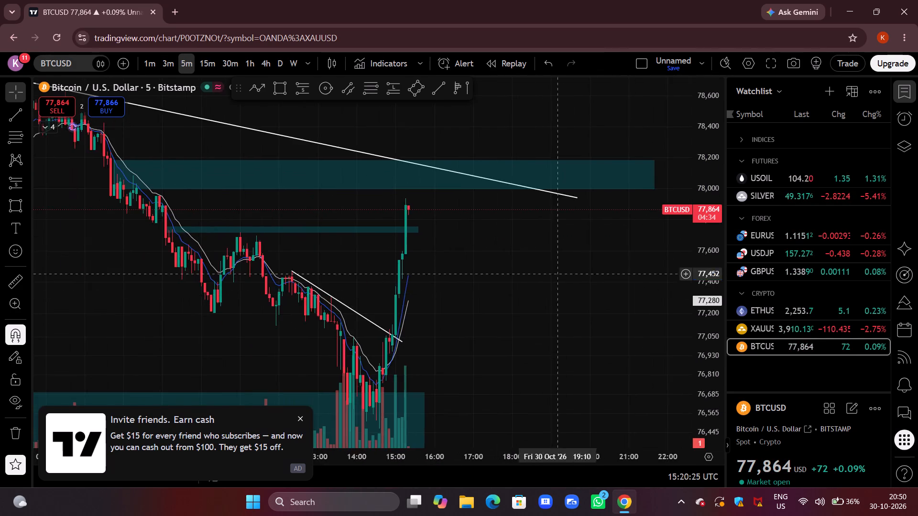
scroll(525, 265, down, 5)
drag(562, 255, 521, 304)
drag(568, 139, 541, 165)
drag(513, 178, 479, 188)
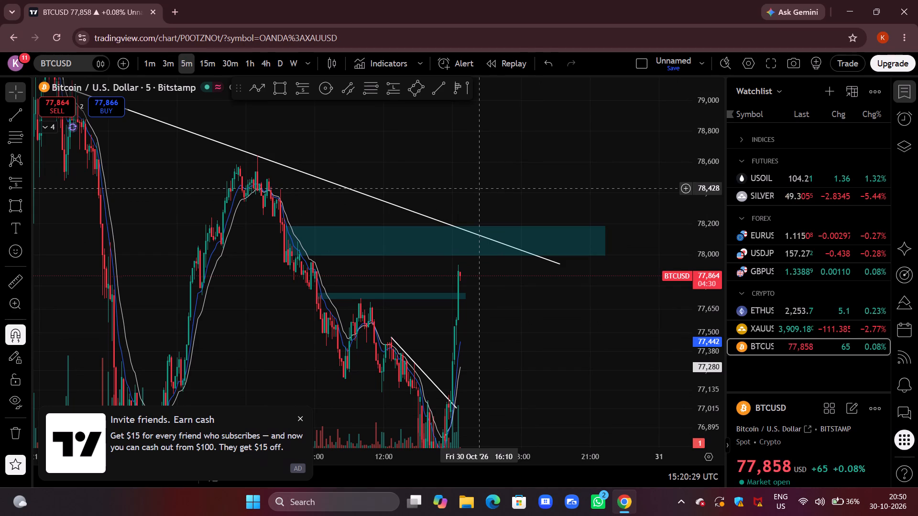
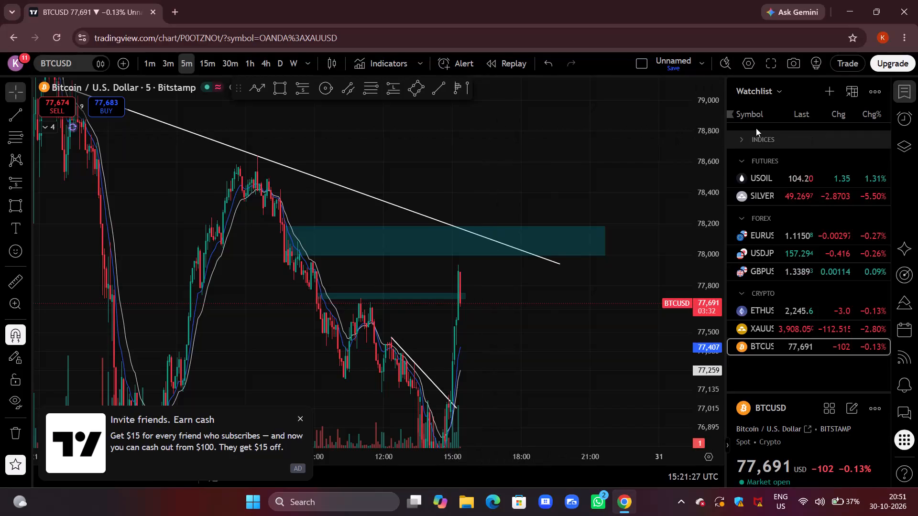
Examine BTCUSD's 5-minute price action between the demand zone, the supply zone and the long descending trend line.
drag(712, 134, 659, 352)
drag(592, 359, 603, 339)
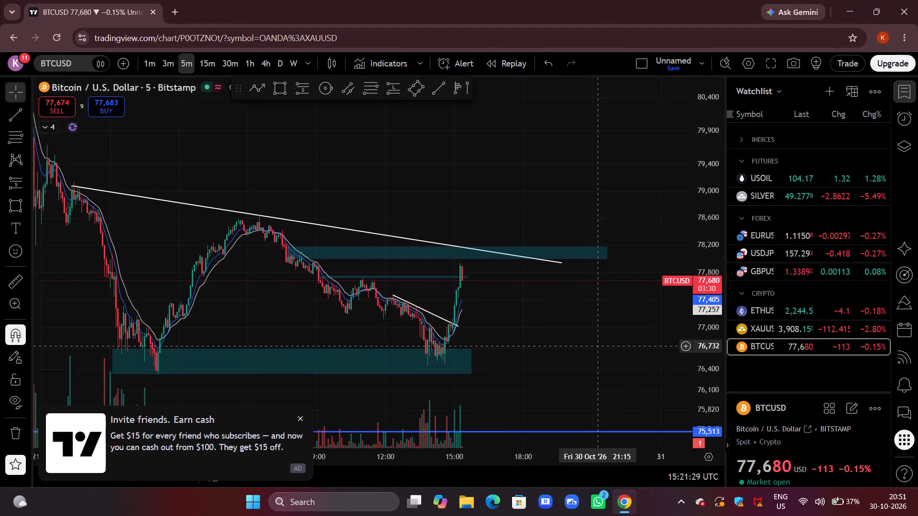
drag(603, 339, 603, 338)
drag(713, 387, 721, 307)
drag(628, 323, 679, 311)
scroll(516, 307, down, 6)
drag(590, 166, 563, 269)
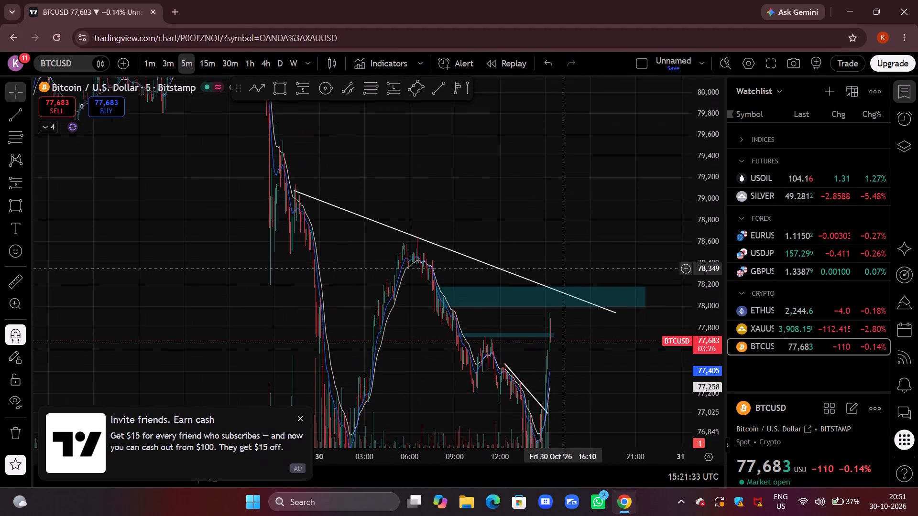
drag(563, 269, 522, 262)
drag(525, 262, 546, 227)
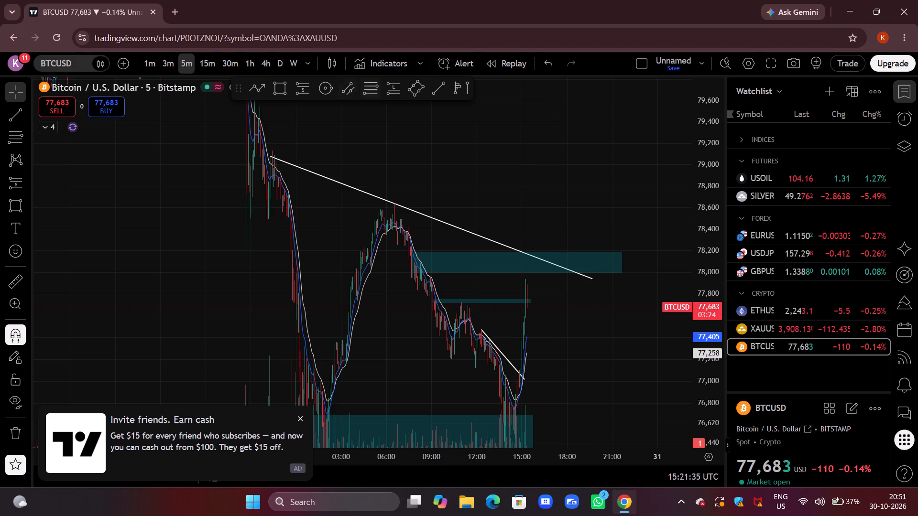
drag(715, 143, 680, 236)
drag(598, 165, 615, 116)
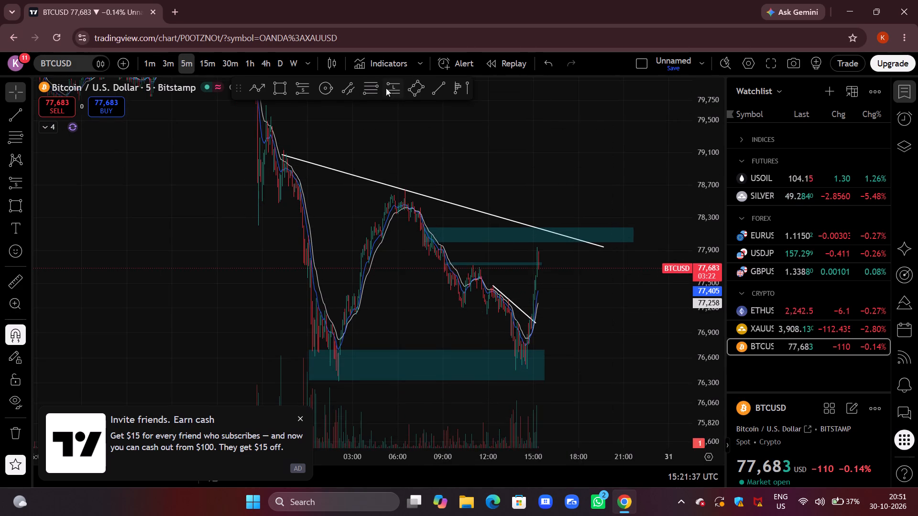
drag(703, 144, 690, 258)
drag(608, 177, 559, 172)
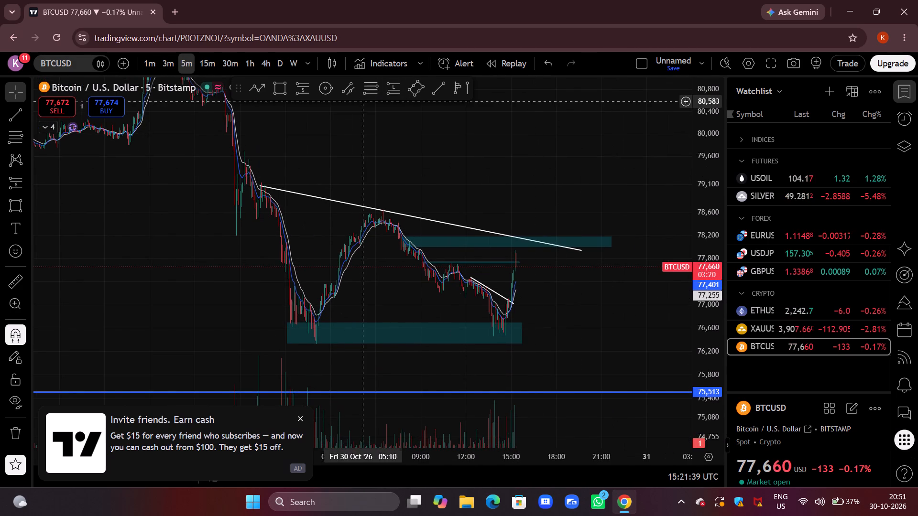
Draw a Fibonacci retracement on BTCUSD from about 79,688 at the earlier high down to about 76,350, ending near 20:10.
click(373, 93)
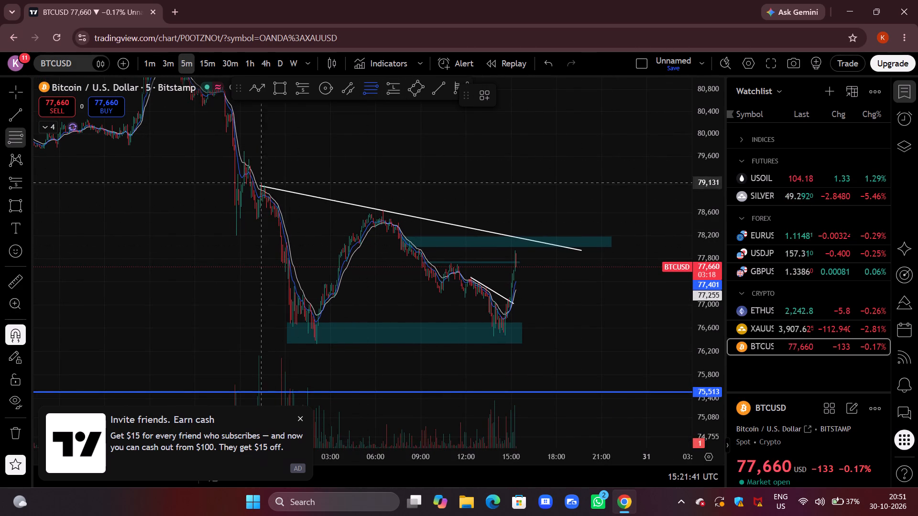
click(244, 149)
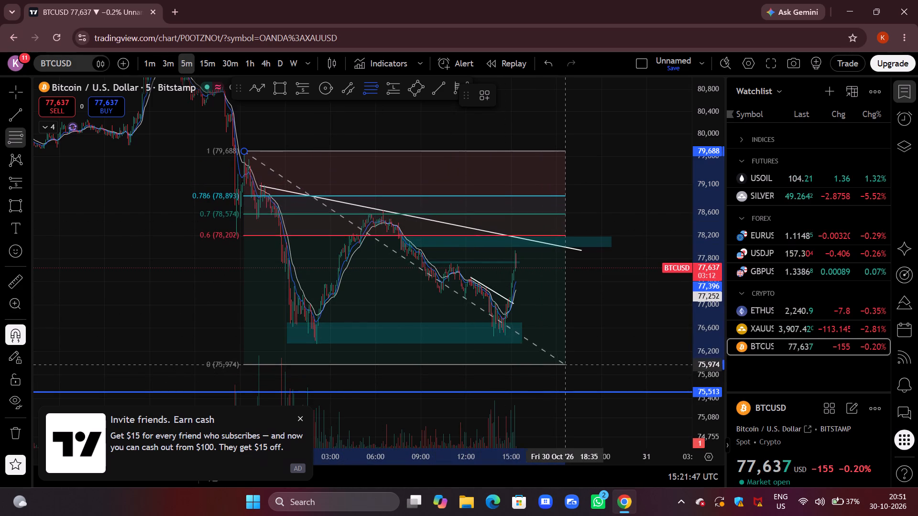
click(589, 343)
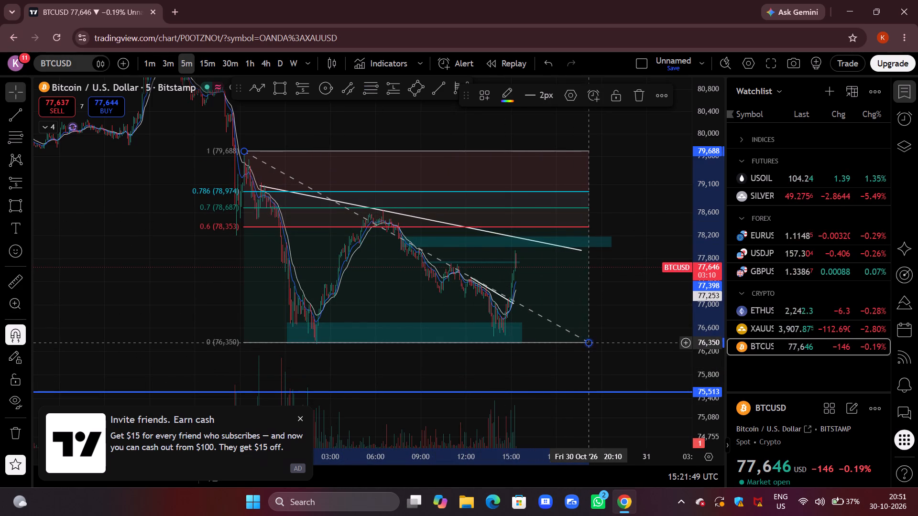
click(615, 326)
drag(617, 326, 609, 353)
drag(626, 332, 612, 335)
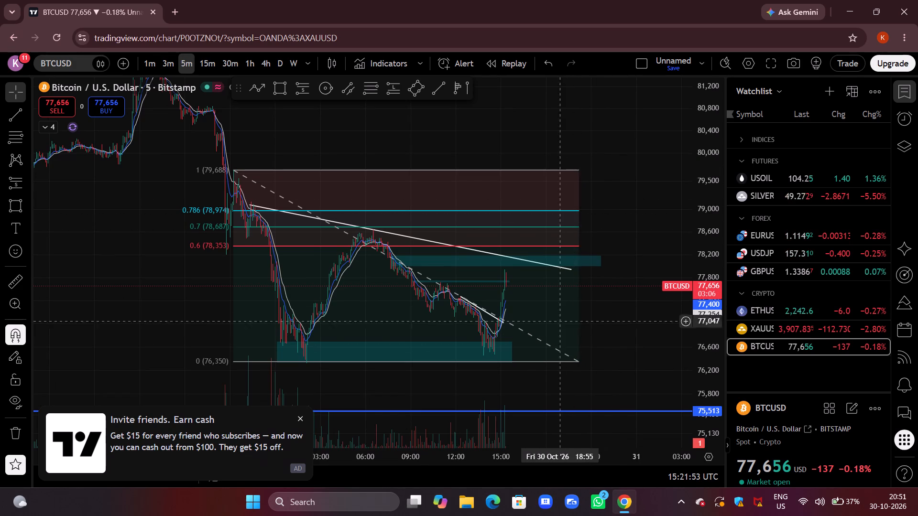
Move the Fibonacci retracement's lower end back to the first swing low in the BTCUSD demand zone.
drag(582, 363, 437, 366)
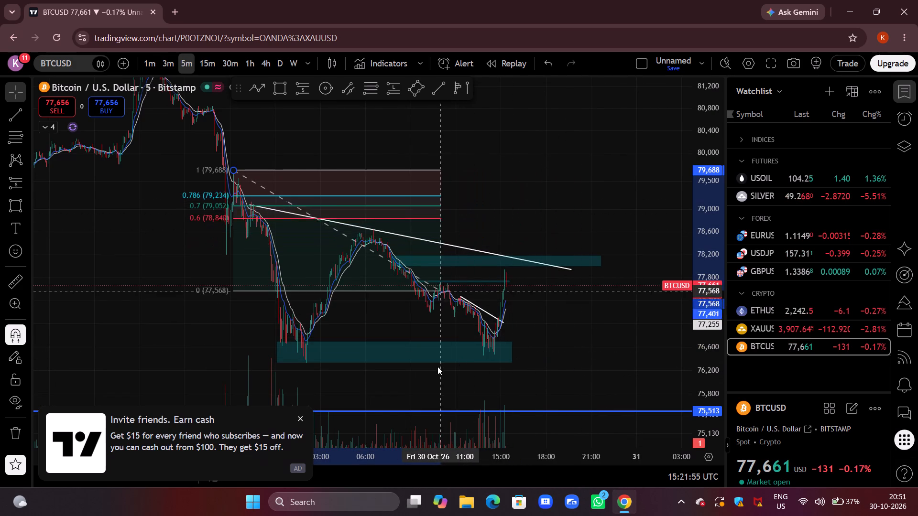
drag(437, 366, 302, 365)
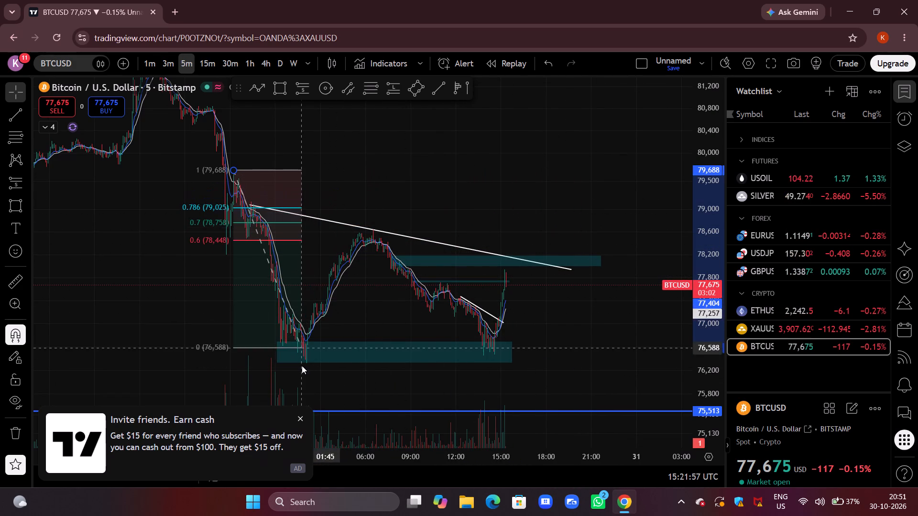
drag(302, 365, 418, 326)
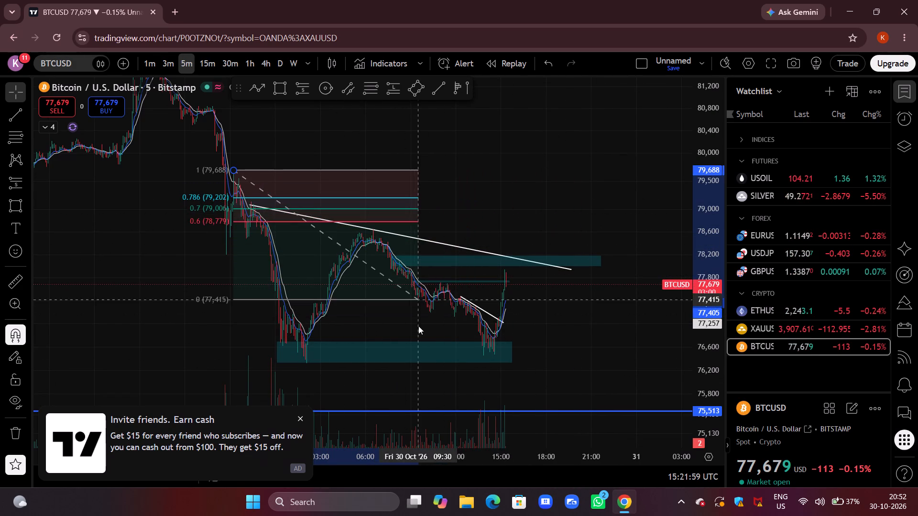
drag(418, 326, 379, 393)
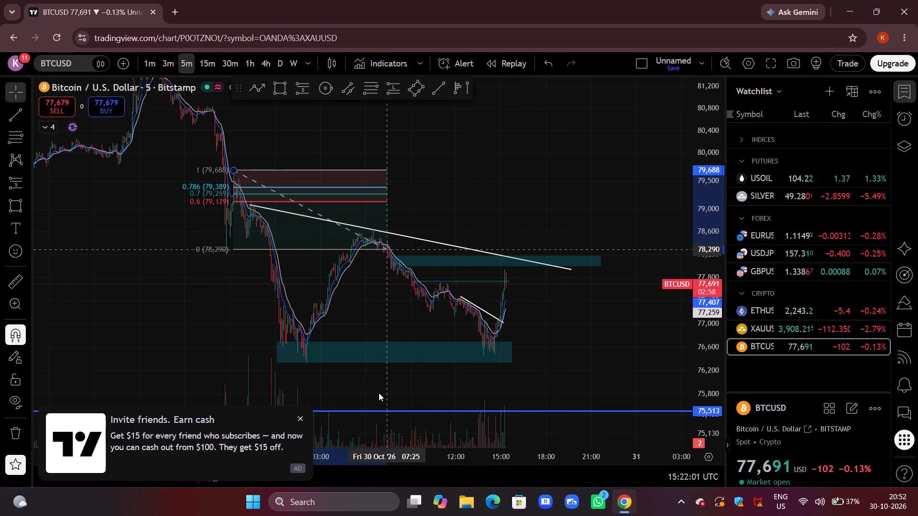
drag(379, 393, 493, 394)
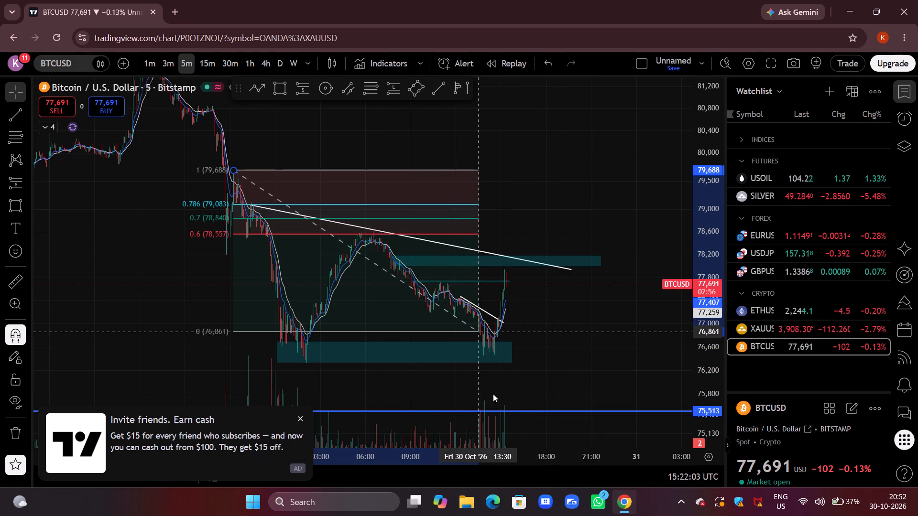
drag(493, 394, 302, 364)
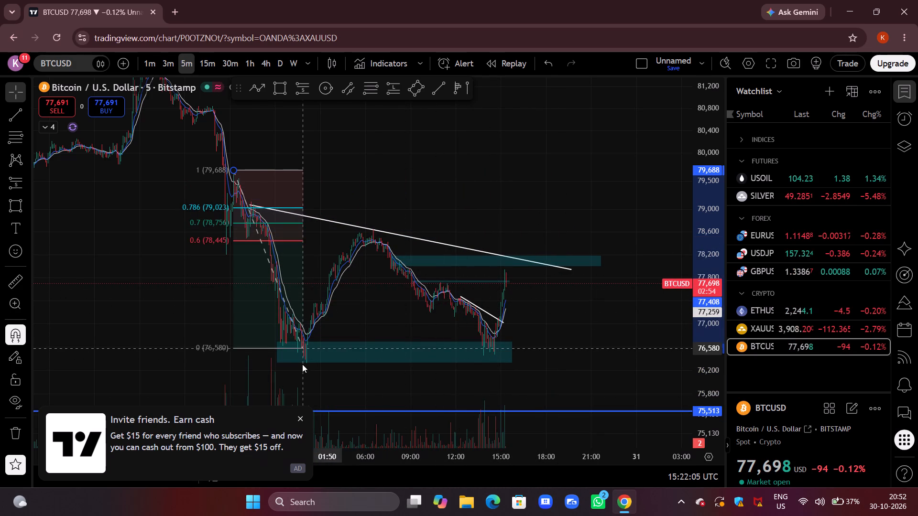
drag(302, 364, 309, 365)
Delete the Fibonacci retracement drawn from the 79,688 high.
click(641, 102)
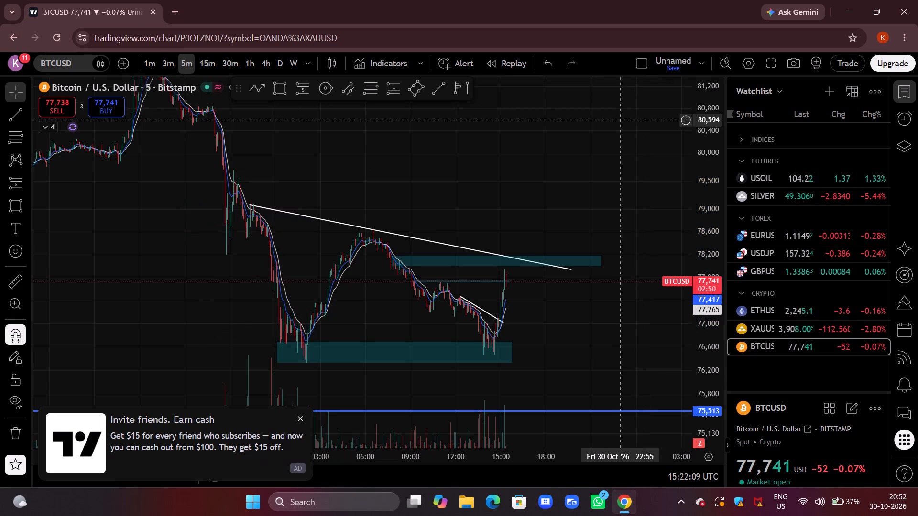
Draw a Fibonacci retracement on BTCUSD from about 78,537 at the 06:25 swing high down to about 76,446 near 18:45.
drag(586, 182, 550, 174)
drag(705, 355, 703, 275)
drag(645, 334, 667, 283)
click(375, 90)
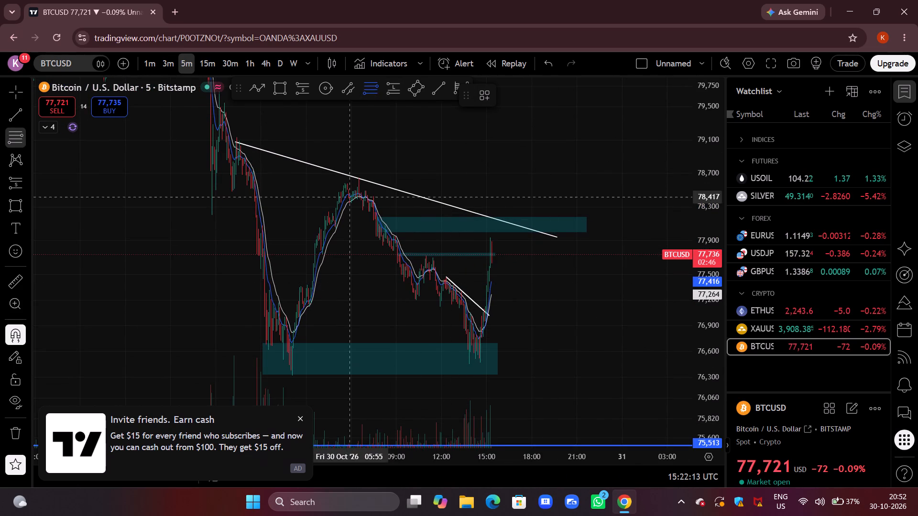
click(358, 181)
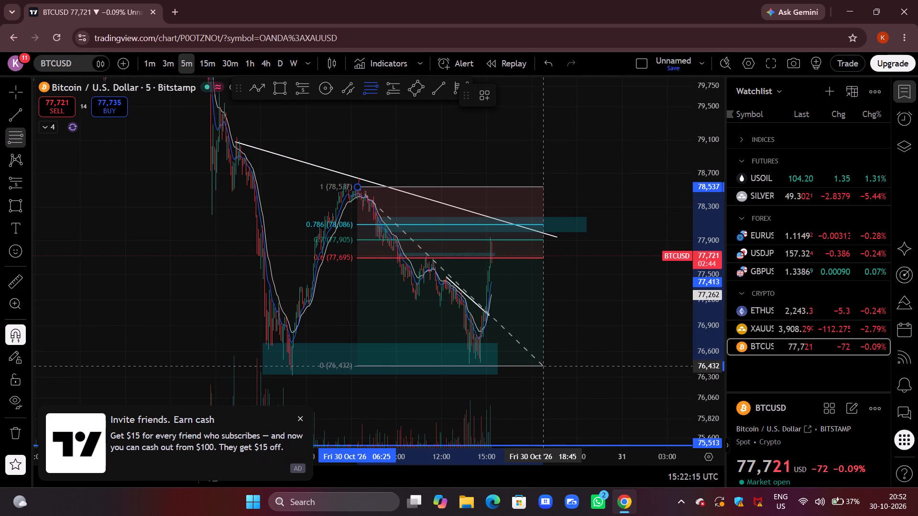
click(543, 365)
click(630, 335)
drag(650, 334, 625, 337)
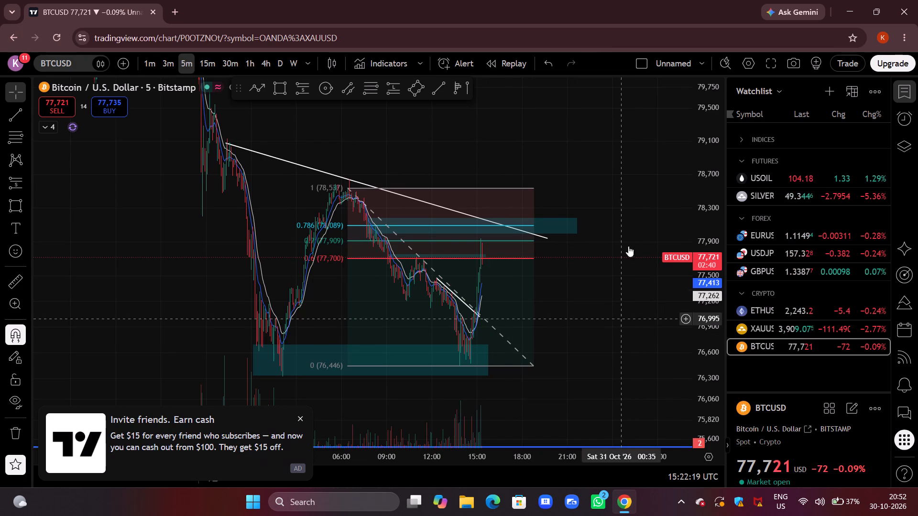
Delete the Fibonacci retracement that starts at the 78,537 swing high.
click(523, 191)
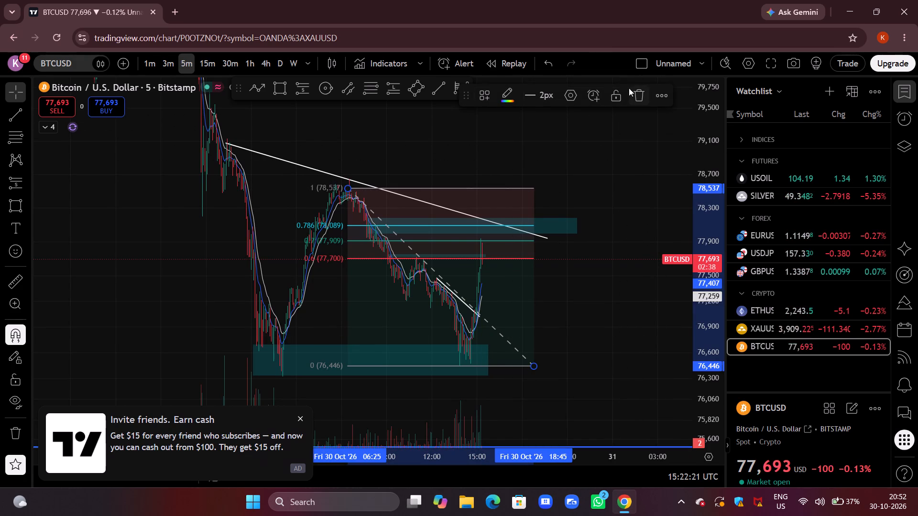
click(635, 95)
Examine the latest BTCUSD 5-minute candles below the supply zone and the long descending trend line.
scroll(596, 266, up, 5)
drag(499, 322, 617, 282)
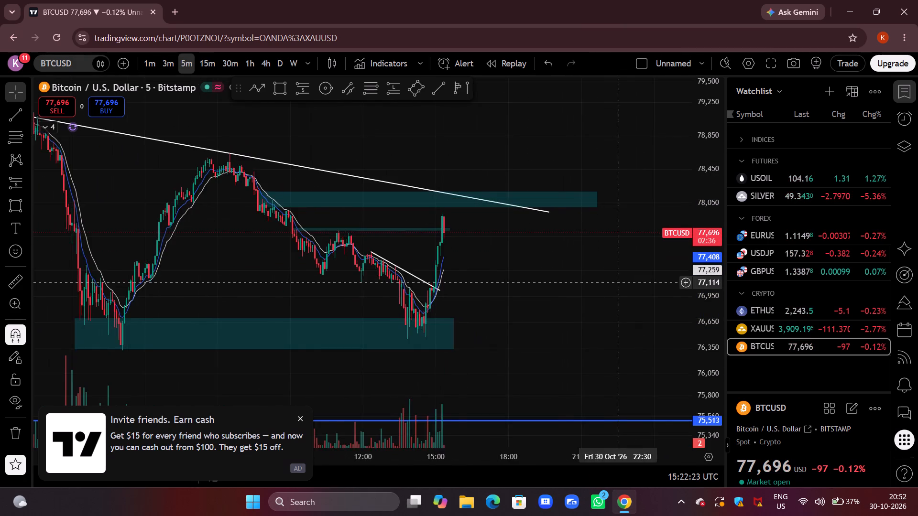
scroll(617, 282, up, 4)
drag(414, 327, 619, 273)
drag(722, 364, 745, 189)
drag(659, 197, 585, 270)
scroll(585, 270, up, 4)
drag(448, 276, 600, 338)
click(601, 333)
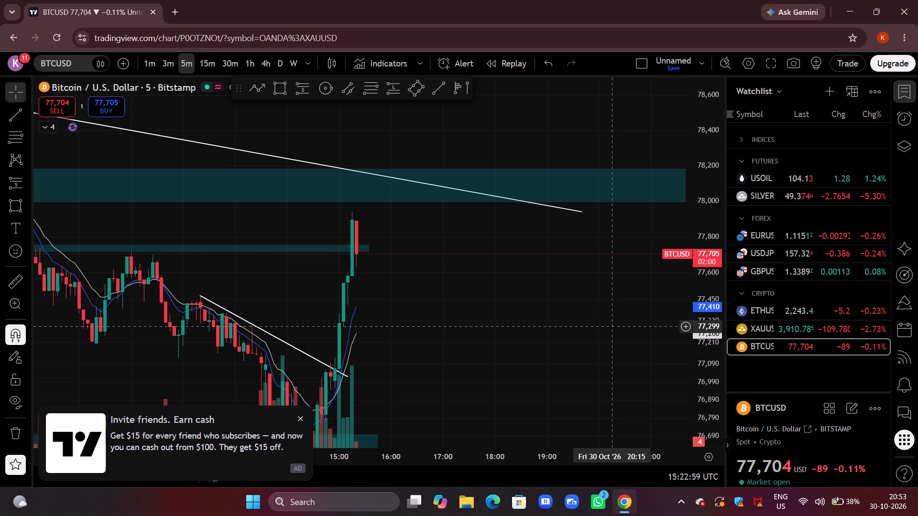
Switch to the XAUUSD chart and lower the smaller short position's target to 3,891.640, level with the larger short's target.
click(816, 324)
drag(567, 279, 568, 269)
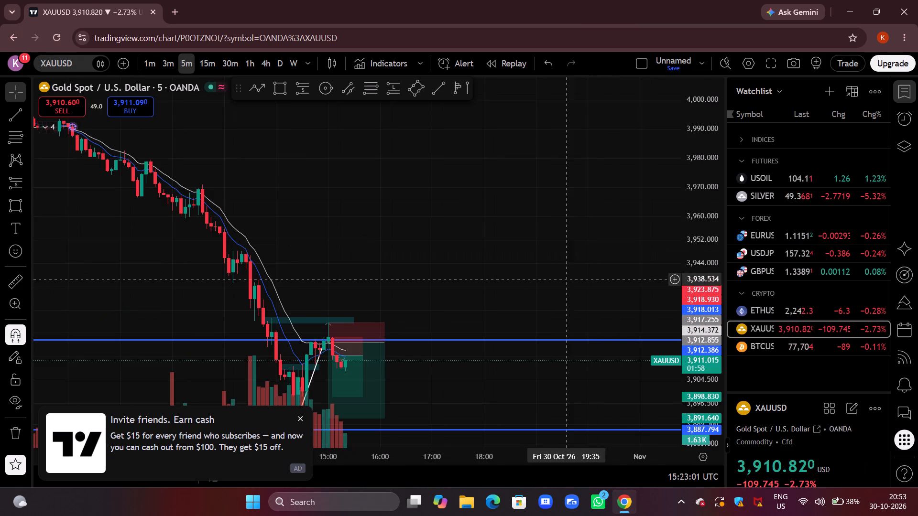
drag(568, 269, 590, 185)
drag(708, 424, 718, 333)
drag(609, 361, 626, 263)
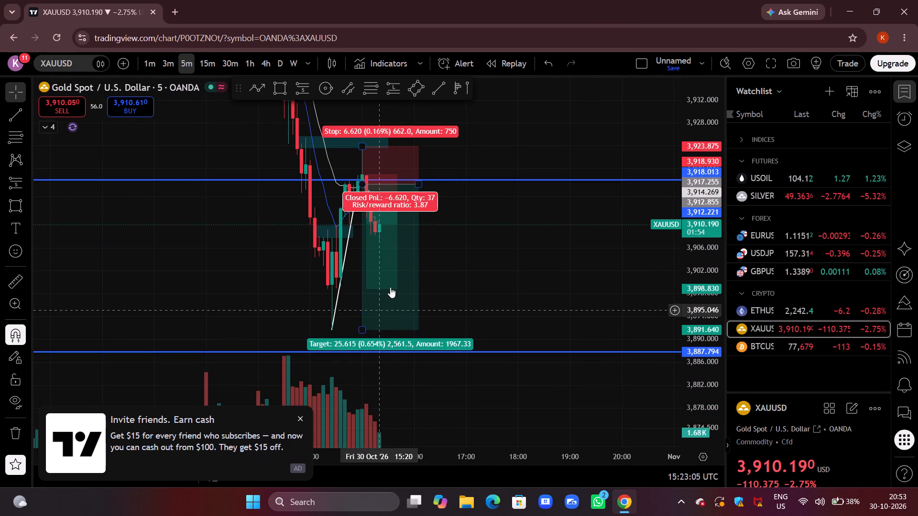
drag(368, 289, 330, 318)
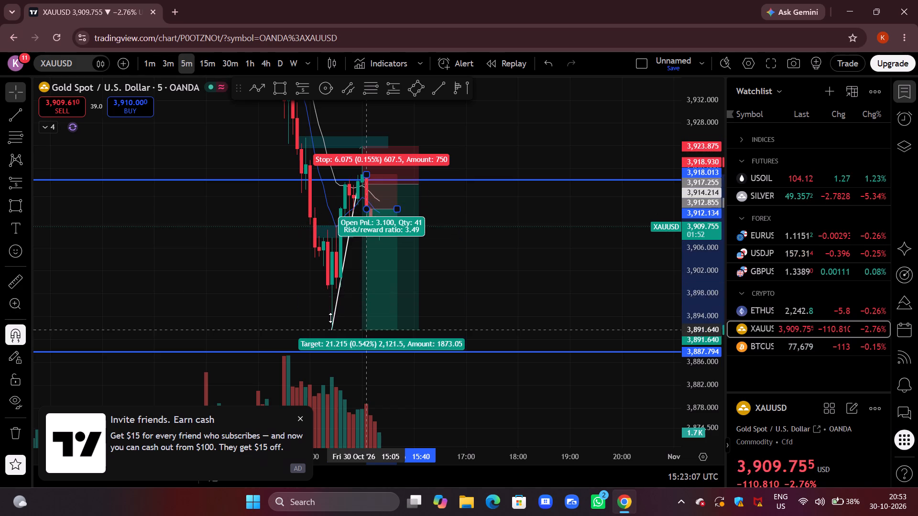
drag(330, 318, 332, 317)
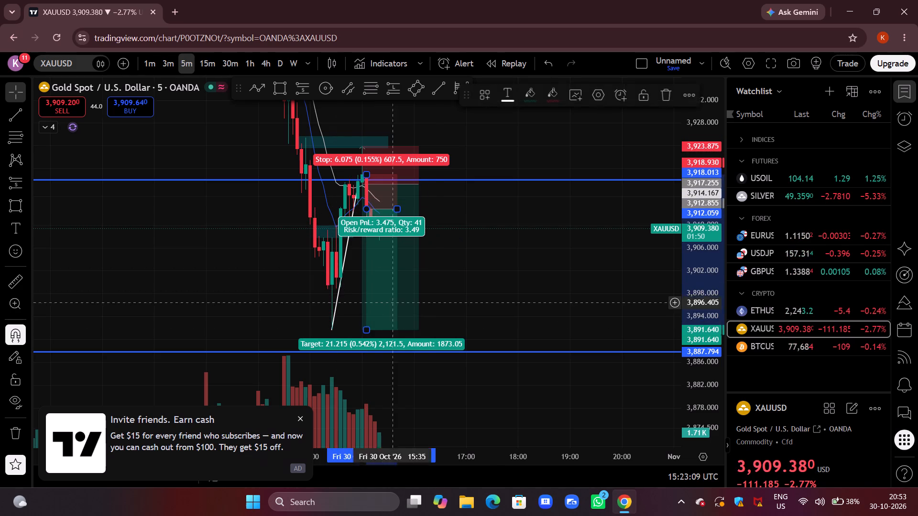
click(457, 293)
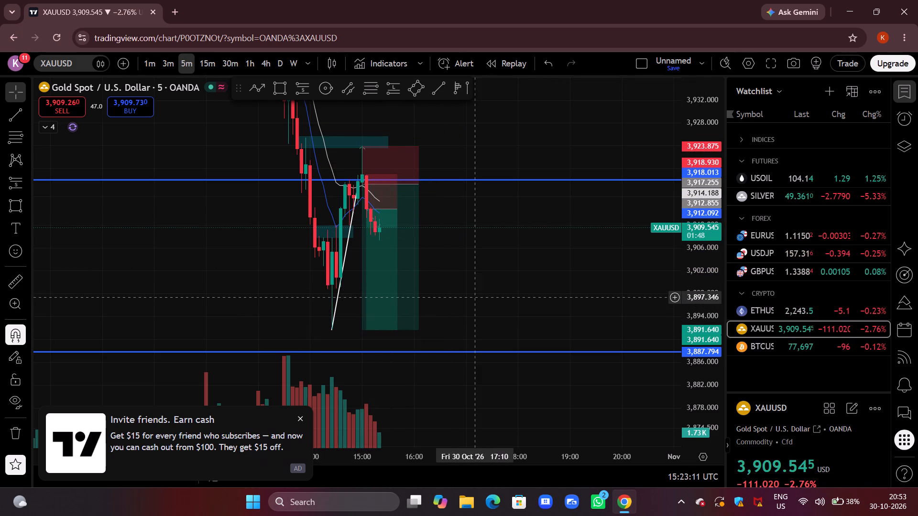
Examine XAUUSD's 5-minute price action around the two short positions and the horizontal levels.
drag(474, 297, 520, 281)
scroll(520, 281, up, 4)
drag(699, 122, 678, 234)
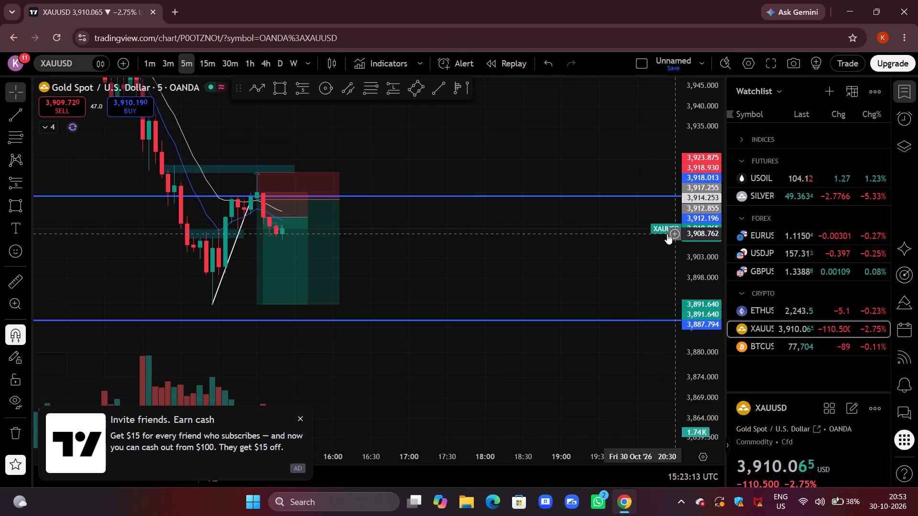
scroll(470, 213, down, 3)
drag(533, 161, 523, 206)
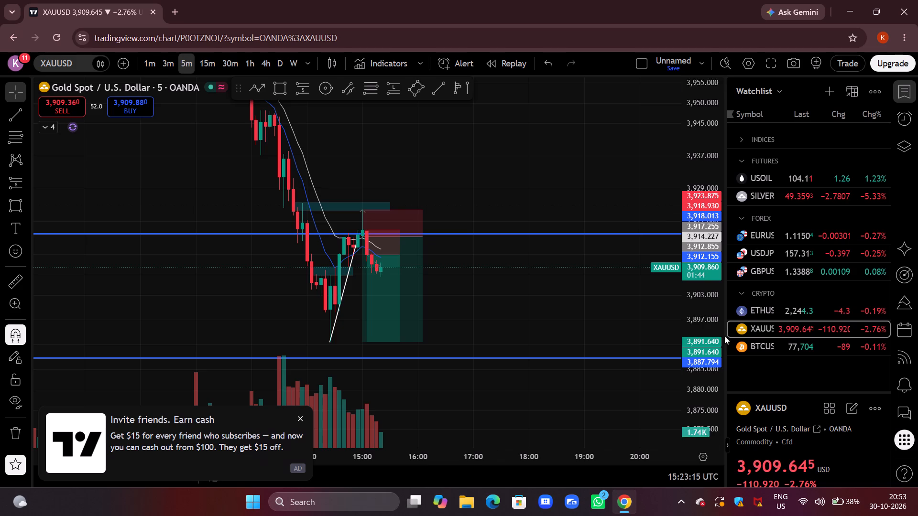
drag(702, 351, 702, 226)
drag(568, 278, 602, 255)
scroll(602, 255, up, 4)
drag(493, 268, 561, 273)
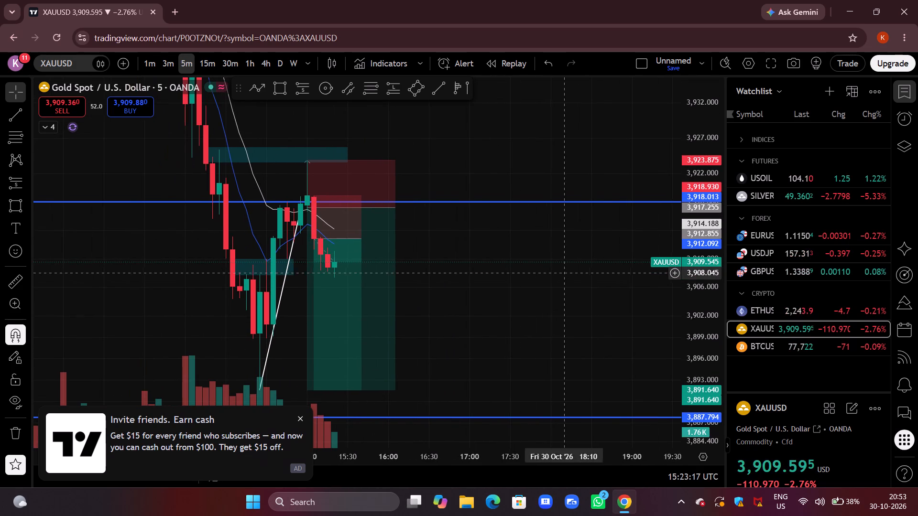
drag(699, 143, 678, 212)
drag(525, 153, 525, 187)
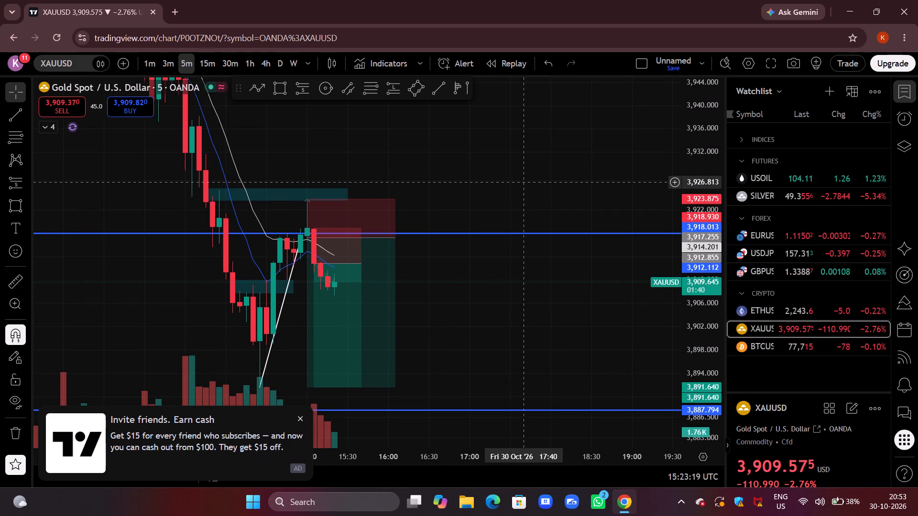
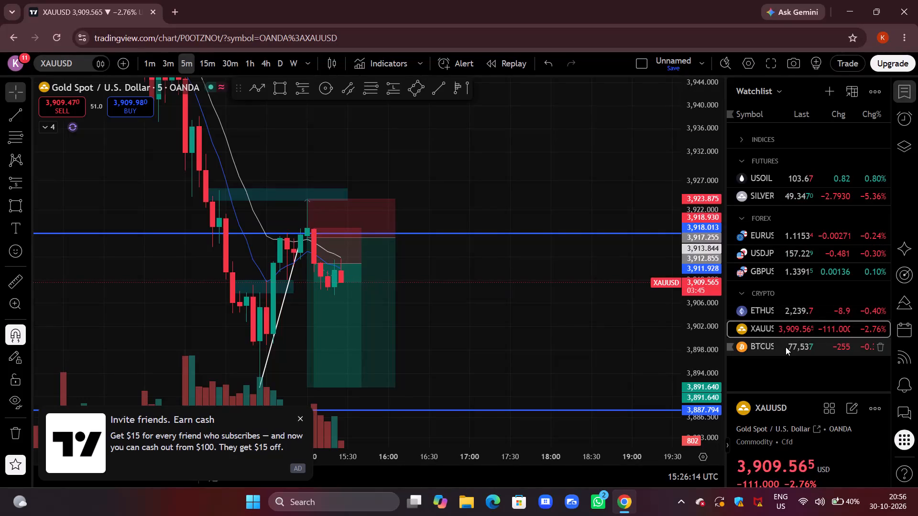
Switch to the BTCUSD chart and examine the latest 5-minute candles between the narrow zone and the supply zone.
click(786, 347)
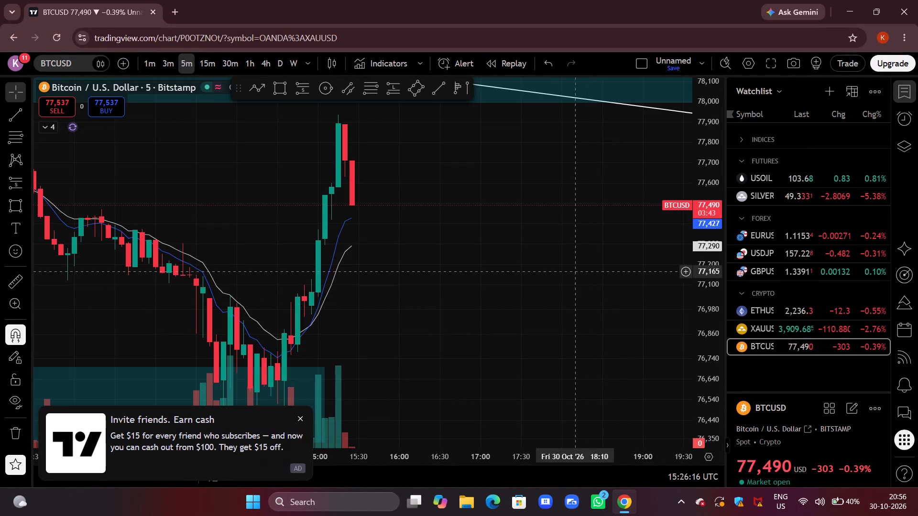
drag(543, 267, 617, 348)
scroll(617, 349, down, 5)
drag(601, 320, 569, 349)
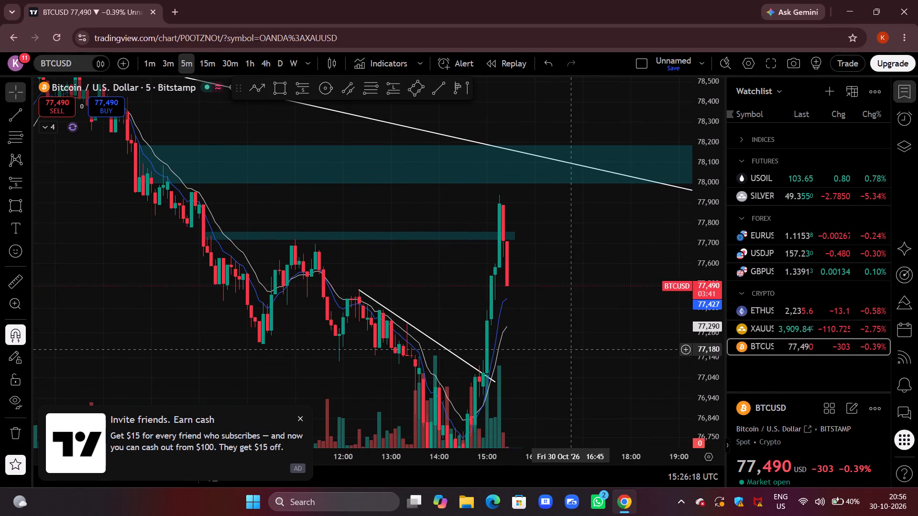
scroll(569, 349, up, 3)
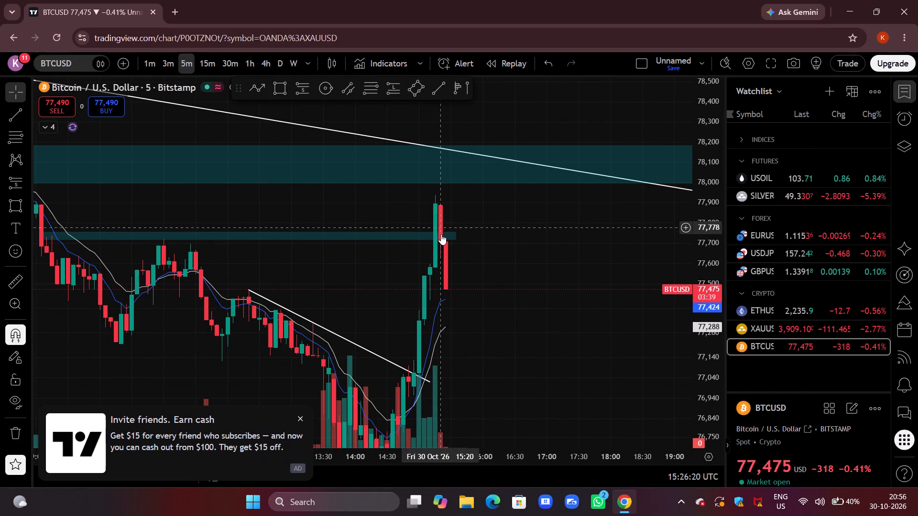
drag(337, 213, 439, 211)
drag(448, 206, 431, 209)
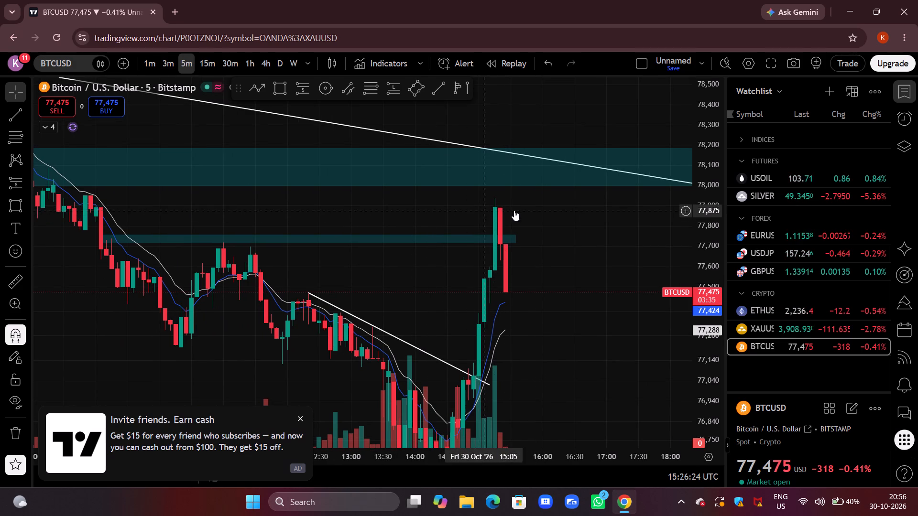
drag(537, 213, 519, 213)
scroll(464, 160, down, 7)
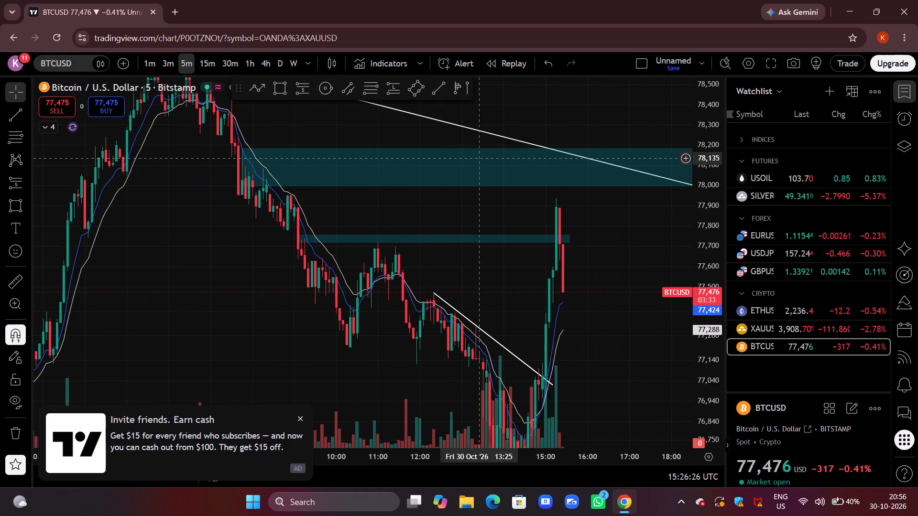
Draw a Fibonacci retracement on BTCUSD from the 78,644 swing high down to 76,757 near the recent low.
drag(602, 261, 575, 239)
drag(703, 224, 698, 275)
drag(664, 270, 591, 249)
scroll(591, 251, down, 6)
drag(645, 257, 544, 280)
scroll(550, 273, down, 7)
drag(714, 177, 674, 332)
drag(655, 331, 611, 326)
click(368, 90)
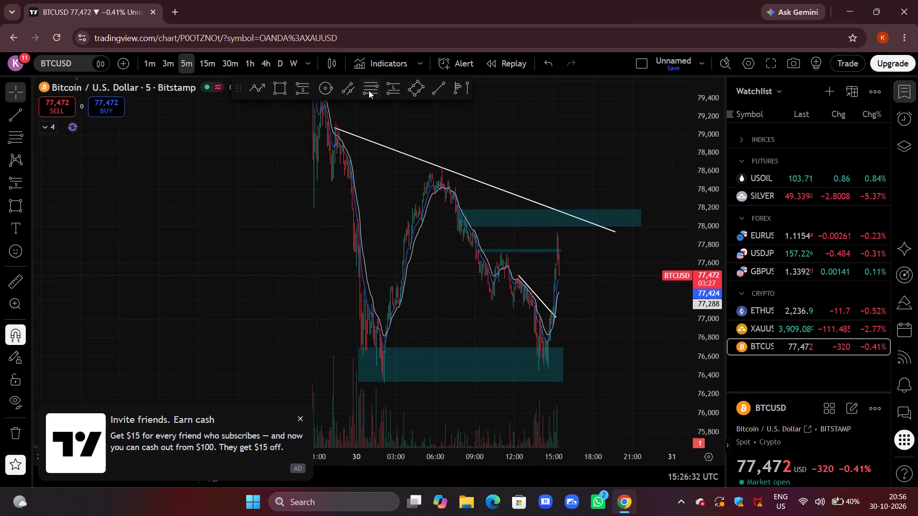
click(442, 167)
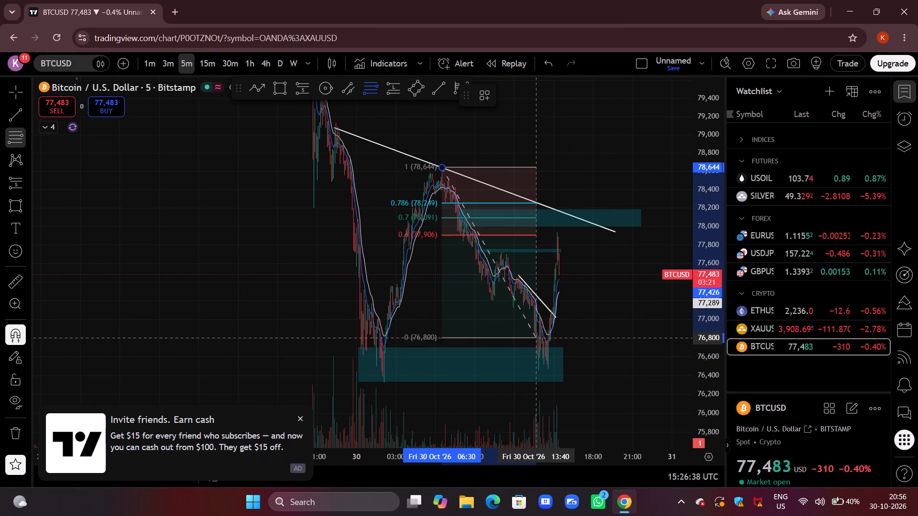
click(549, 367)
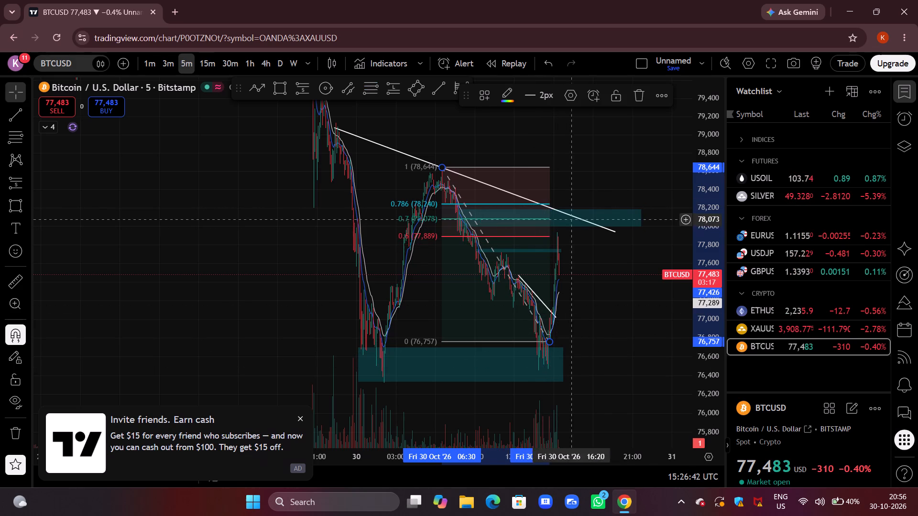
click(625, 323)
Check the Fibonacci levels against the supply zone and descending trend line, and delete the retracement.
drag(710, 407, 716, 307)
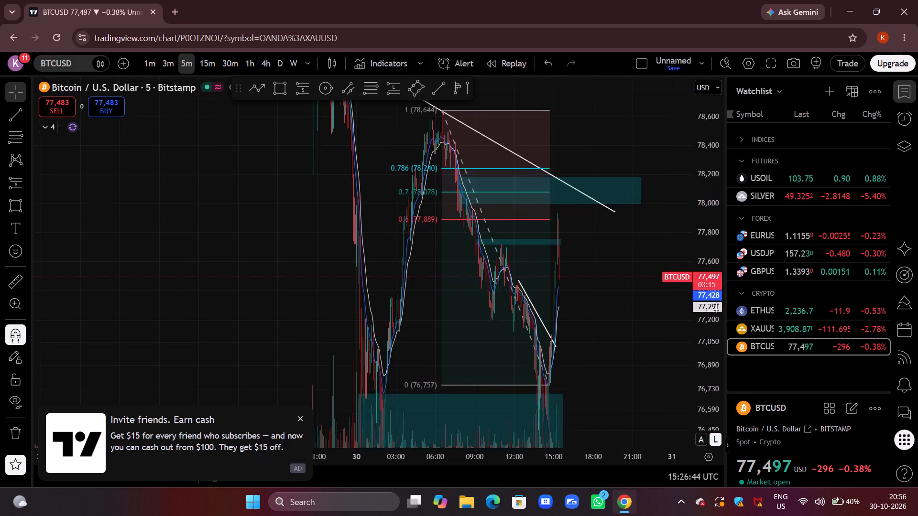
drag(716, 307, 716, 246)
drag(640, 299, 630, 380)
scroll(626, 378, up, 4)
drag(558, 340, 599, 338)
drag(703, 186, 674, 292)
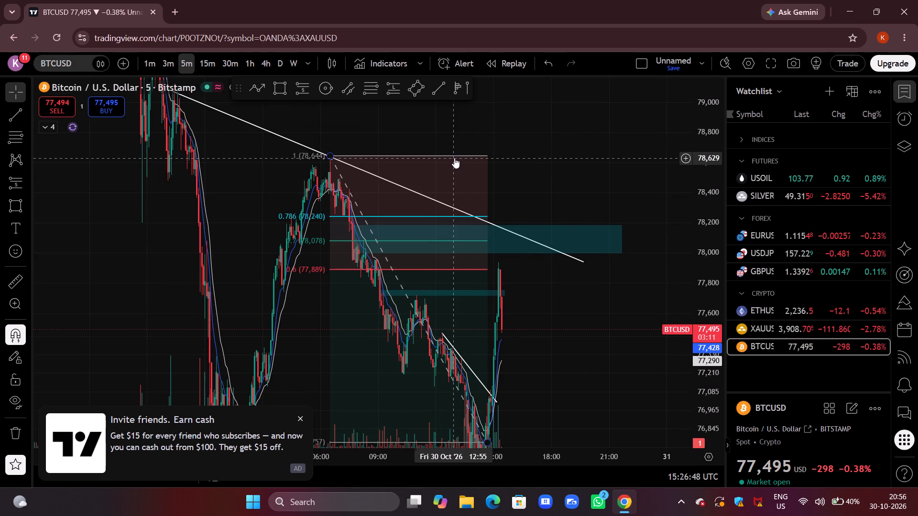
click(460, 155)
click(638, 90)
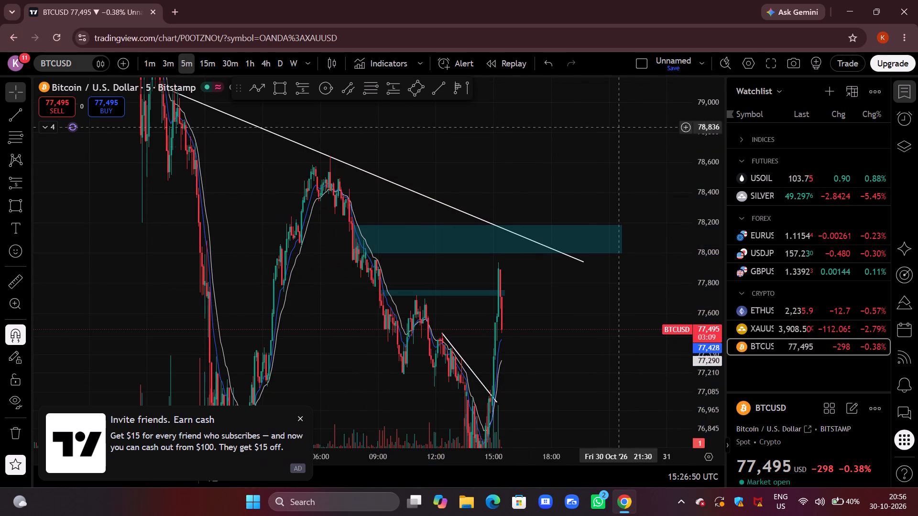
Examine BTCUSD's 5-minute price action between the lower demand zone and the supply zone under the long descending trend line.
scroll(571, 323, up, 8)
drag(486, 343, 657, 272)
scroll(602, 281, up, 5)
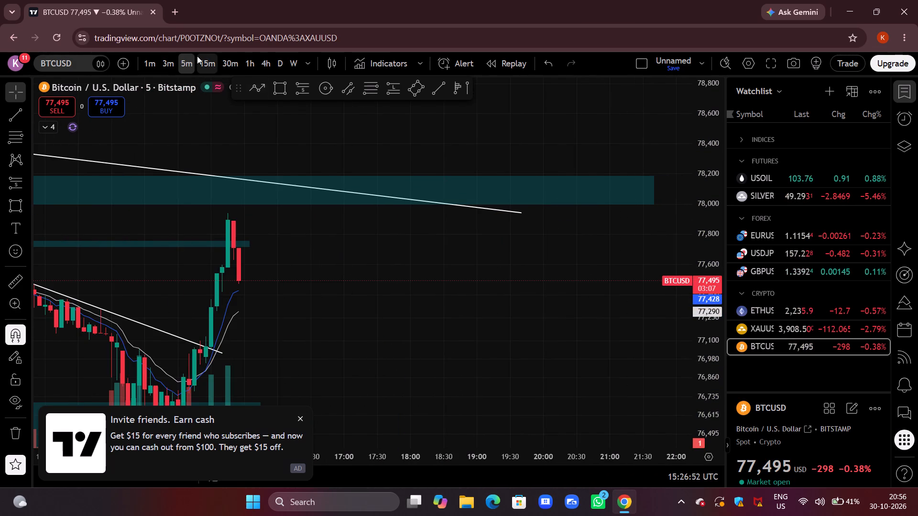
click(167, 56)
click(185, 63)
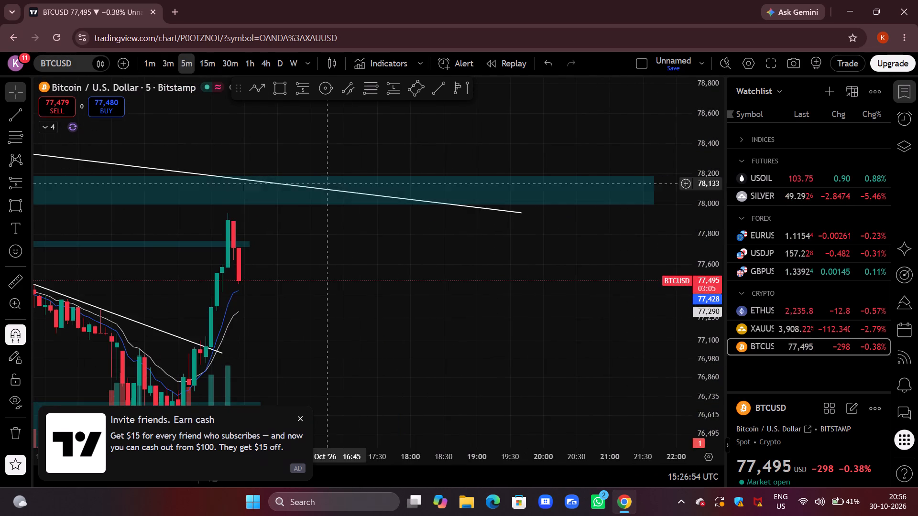
scroll(342, 244, down, 4)
drag(436, 278, 471, 172)
scroll(471, 172, up, 4)
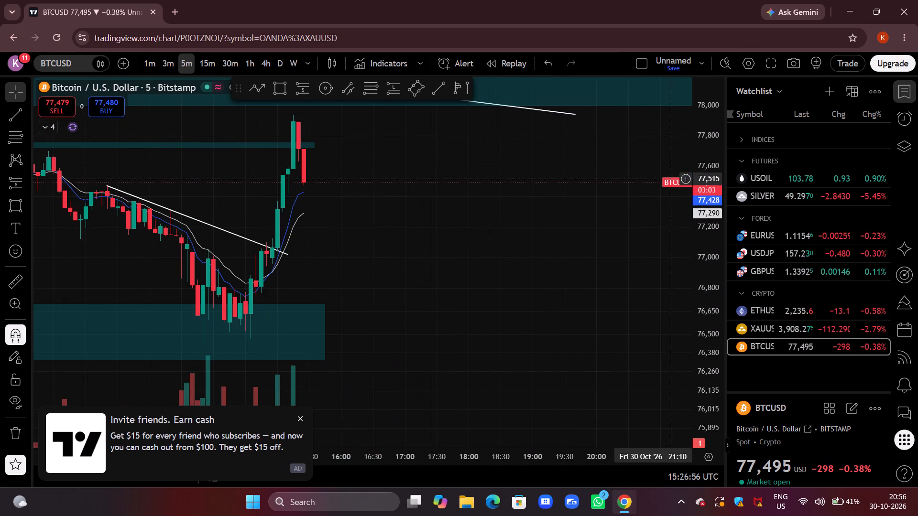
drag(709, 150, 668, 235)
drag(393, 189, 546, 198)
scroll(544, 196, down, 3)
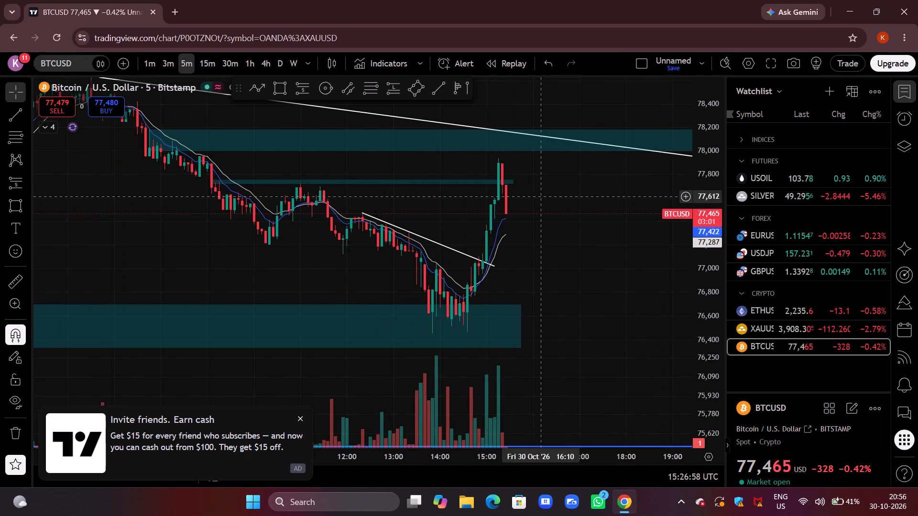
drag(552, 196, 501, 219)
scroll(485, 215, up, 2)
drag(487, 225, 471, 250)
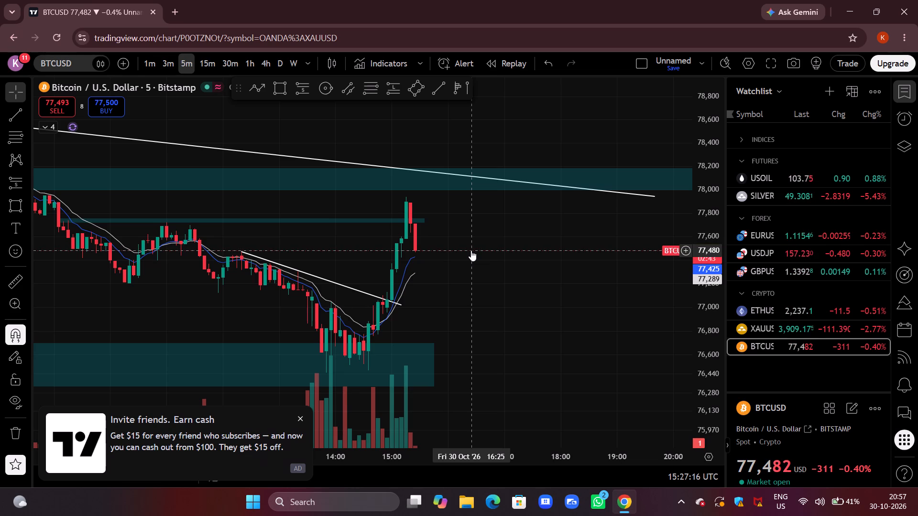
Switch to the XAUUSD chart and extend the lower teal zone near 3,908–3,910 forward in time to just past the latest candle.
click(782, 326)
drag(597, 283, 583, 205)
drag(701, 365, 736, 188)
drag(534, 296, 572, 186)
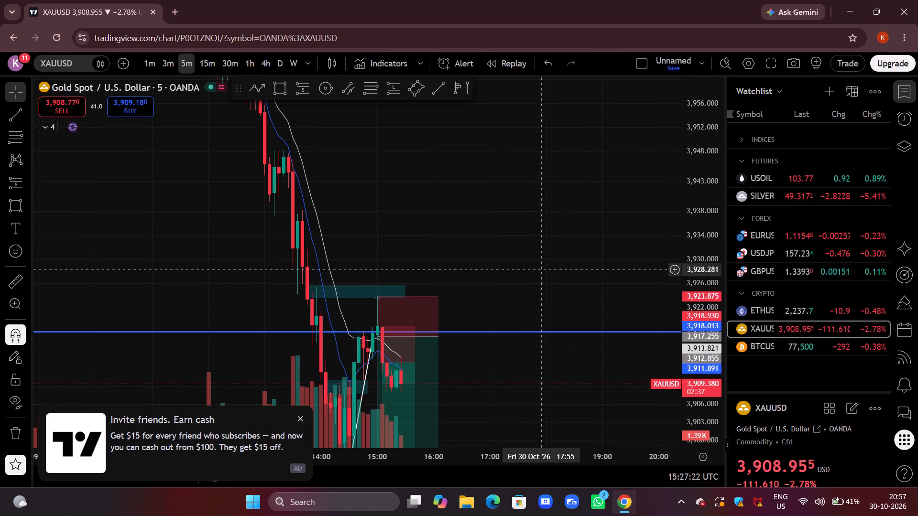
drag(572, 186, 593, 152)
drag(561, 292, 569, 262)
scroll(569, 262, up, 3)
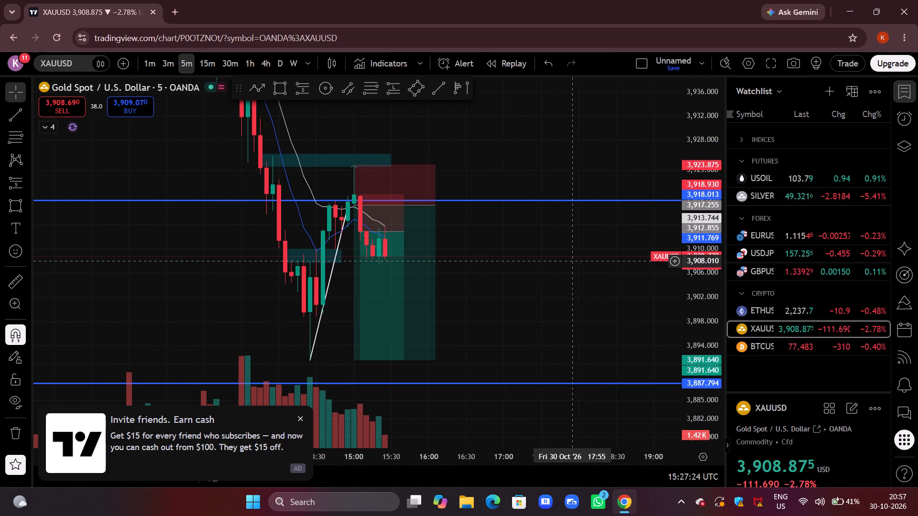
drag(562, 269, 623, 258)
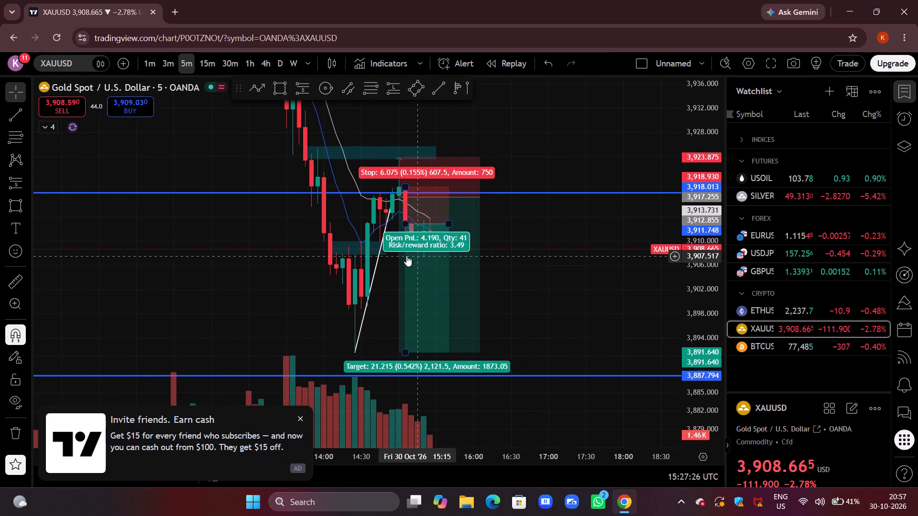
drag(388, 248, 444, 247)
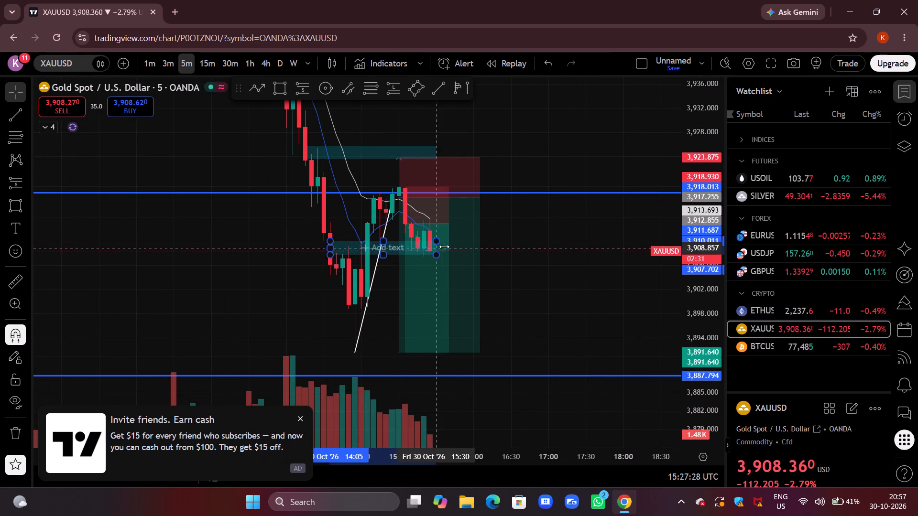
drag(444, 247, 445, 247)
click(565, 280)
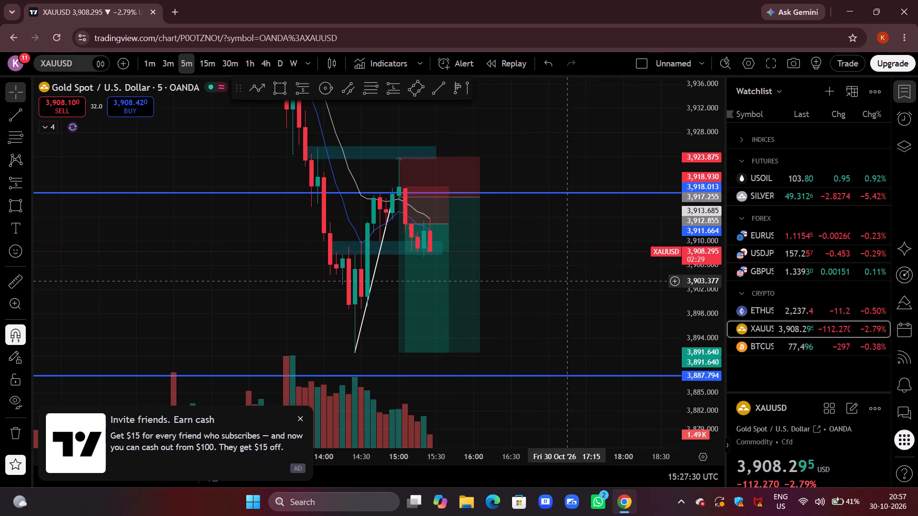
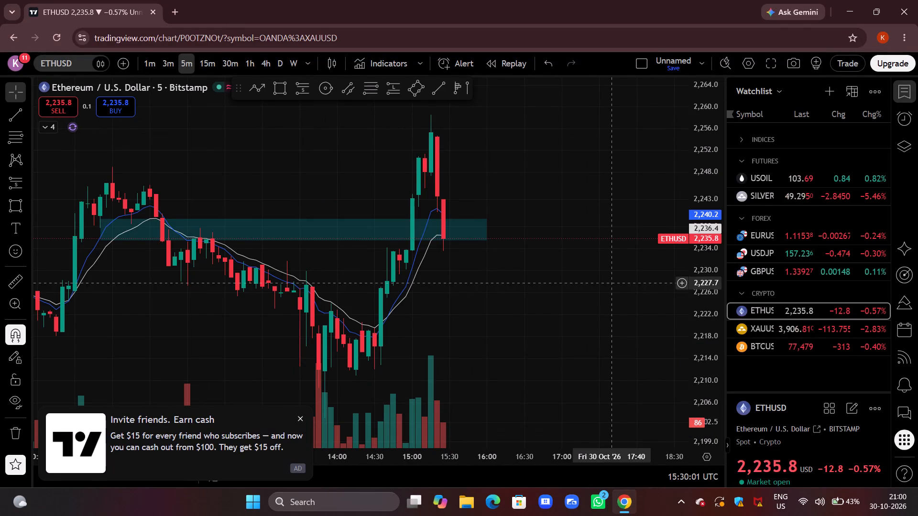
Switch to the BTCUSD chart and examine the latest 5-minute rally between the lower demand zone and the supply zone.
drag(608, 311, 602, 355)
click(828, 344)
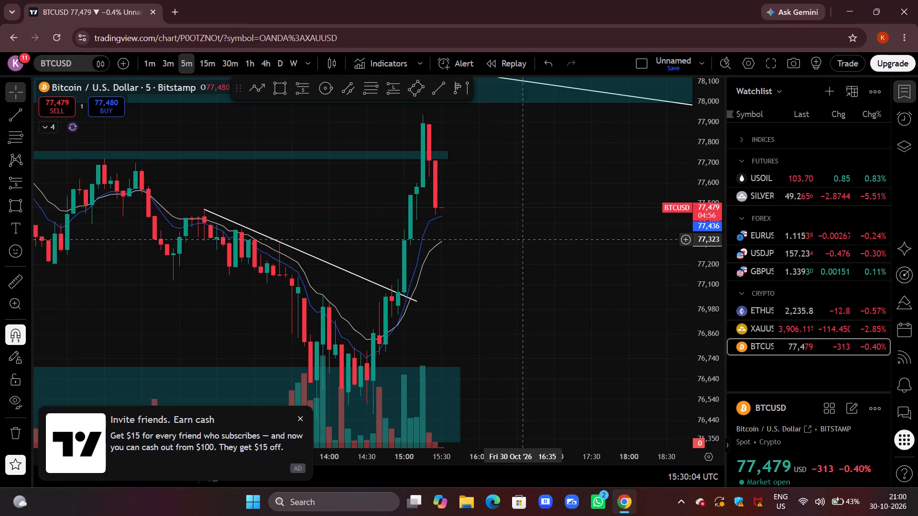
drag(551, 233, 521, 321)
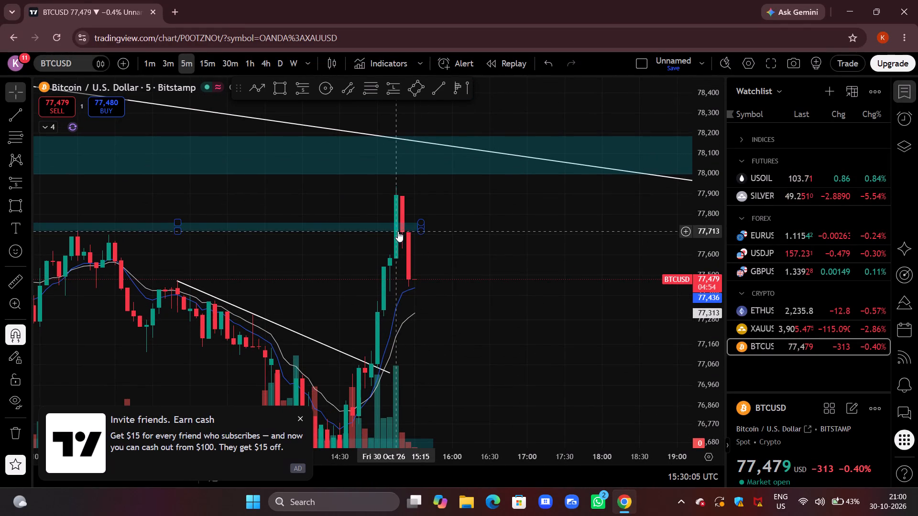
drag(505, 245, 689, 248)
scroll(550, 248, down, 5)
drag(530, 275, 451, 284)
drag(625, 294, 570, 305)
scroll(573, 305, up, 2)
drag(531, 314, 623, 246)
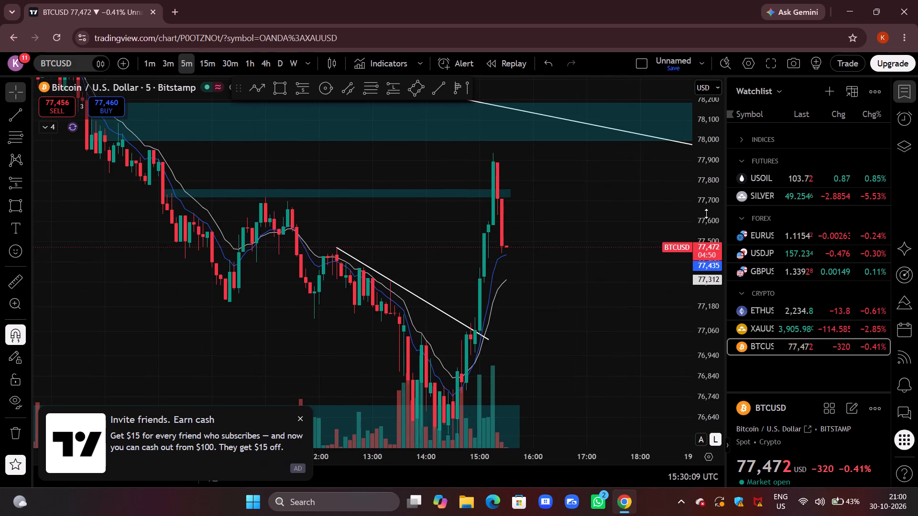
drag(710, 203, 688, 308)
drag(593, 324, 638, 269)
scroll(638, 269, down, 3)
drag(634, 273, 600, 310)
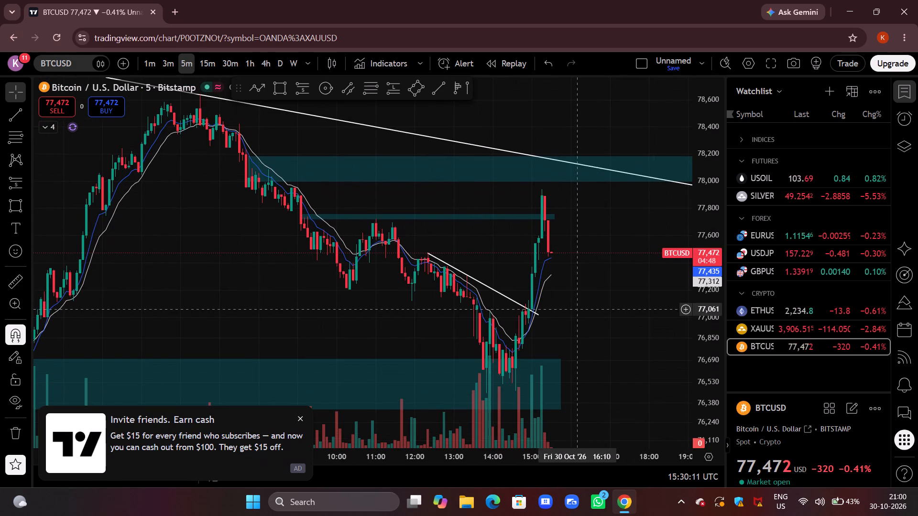
drag(637, 282, 620, 295)
drag(576, 327, 576, 270)
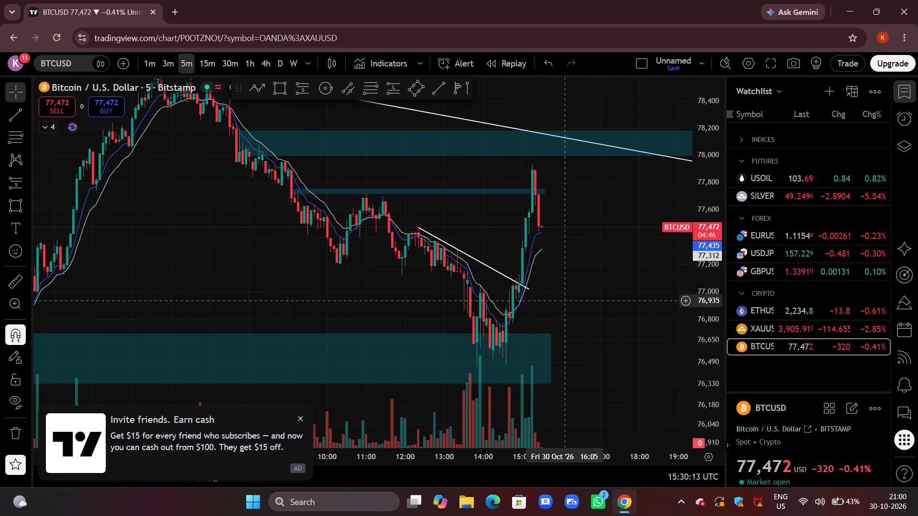
drag(582, 288, 569, 245)
Draw a Fibonacci retracement on BTCUSD from the 76,469 swing low up to the 77,927 high.
click(370, 90)
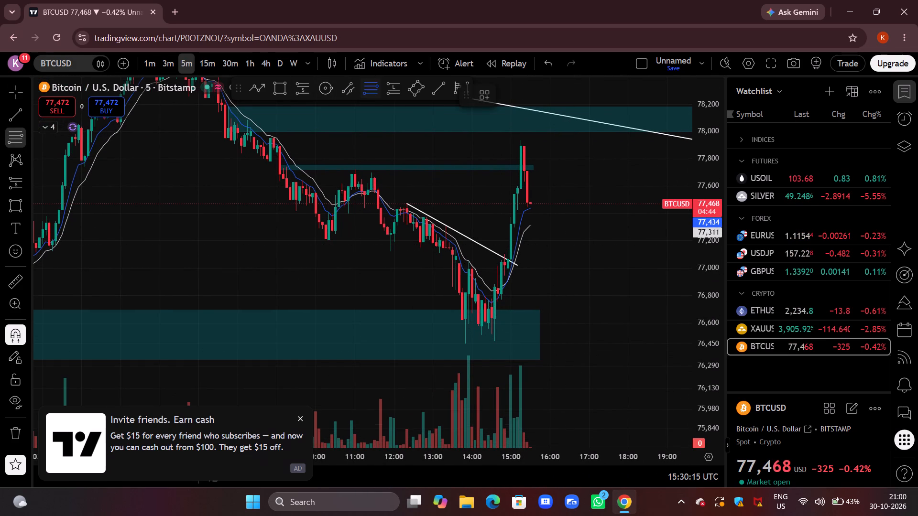
click(494, 344)
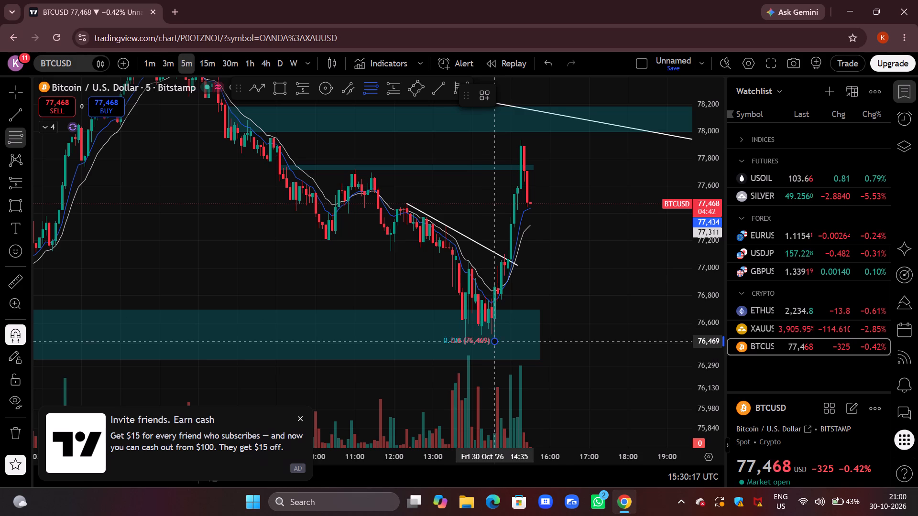
click(623, 141)
click(650, 263)
Examine where BTCUSD's Fibonacci levels fall relative to the recent candles, the short trend line and the lower demand zone.
drag(650, 264, 626, 273)
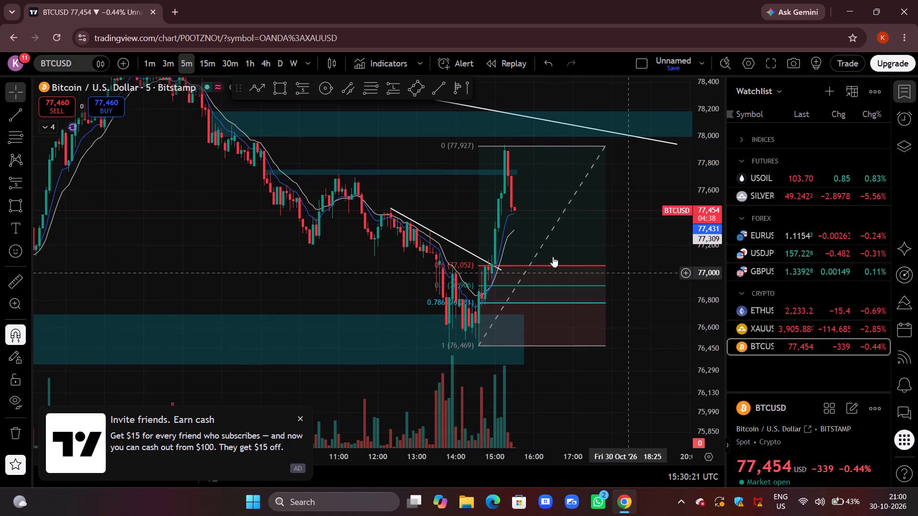
drag(665, 297, 664, 294)
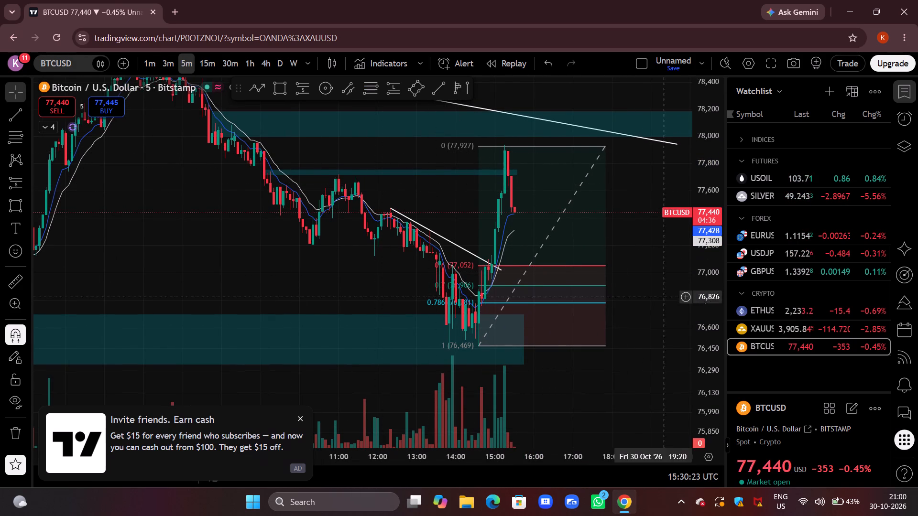
drag(664, 294, 642, 235)
scroll(640, 234, up, 3)
drag(635, 238, 634, 307)
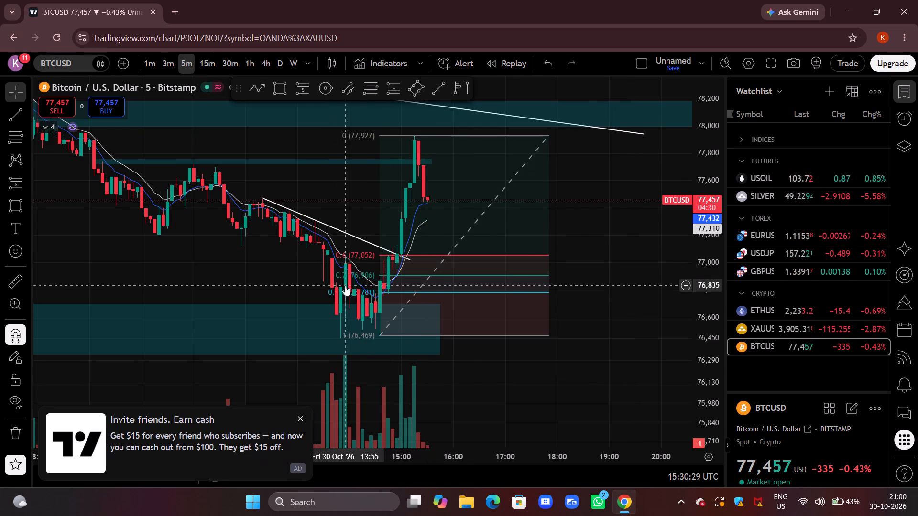
drag(609, 274, 600, 291)
scroll(597, 291, up, 2)
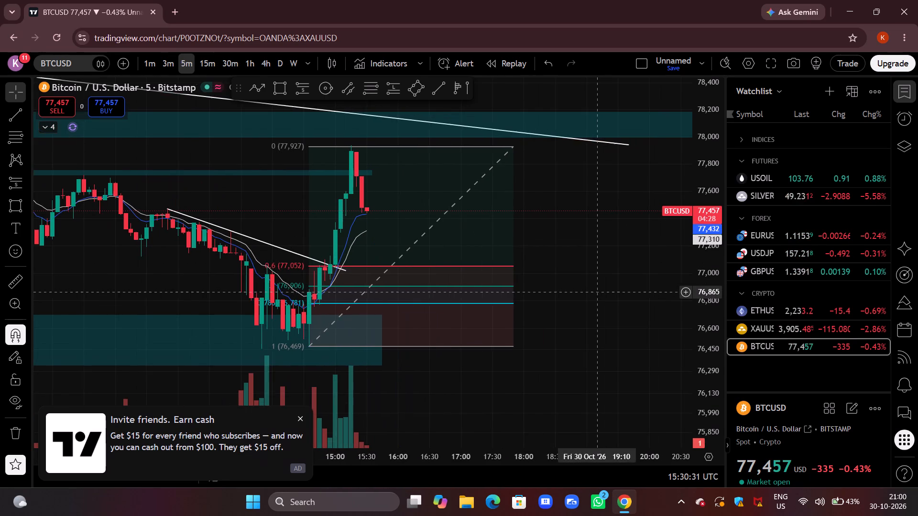
drag(612, 287, 587, 344)
drag(520, 297, 574, 263)
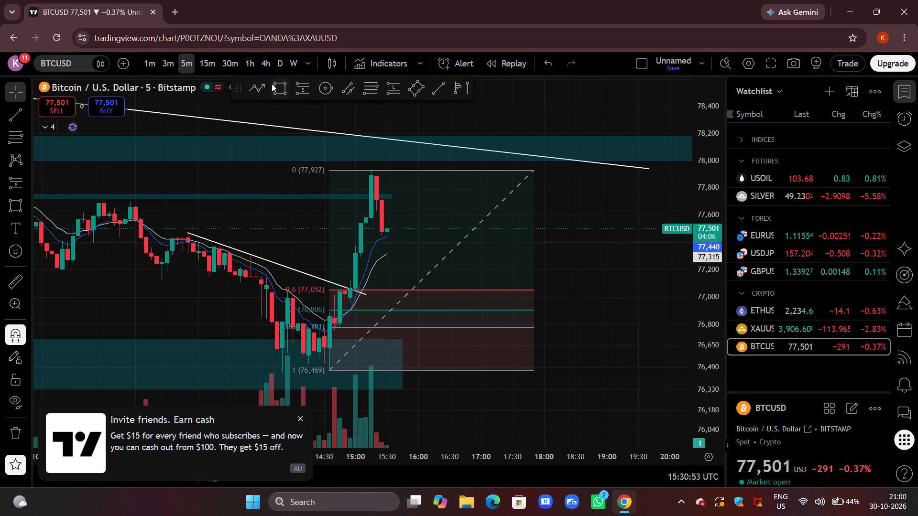
Draw a rectangle zone on BTCUSD from 14:45 to 18:20, spanning about 76,779 to 76,909 between the two lower Fibonacci levels.
click(286, 83)
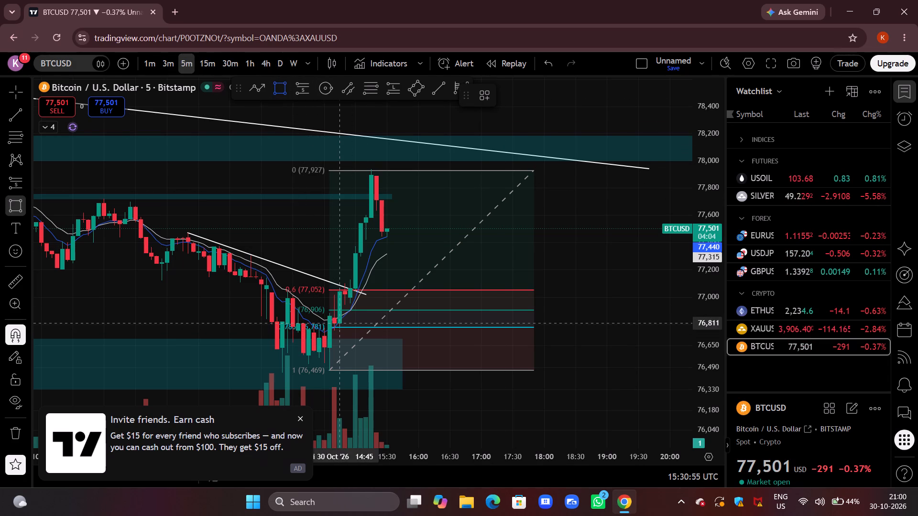
click(340, 312)
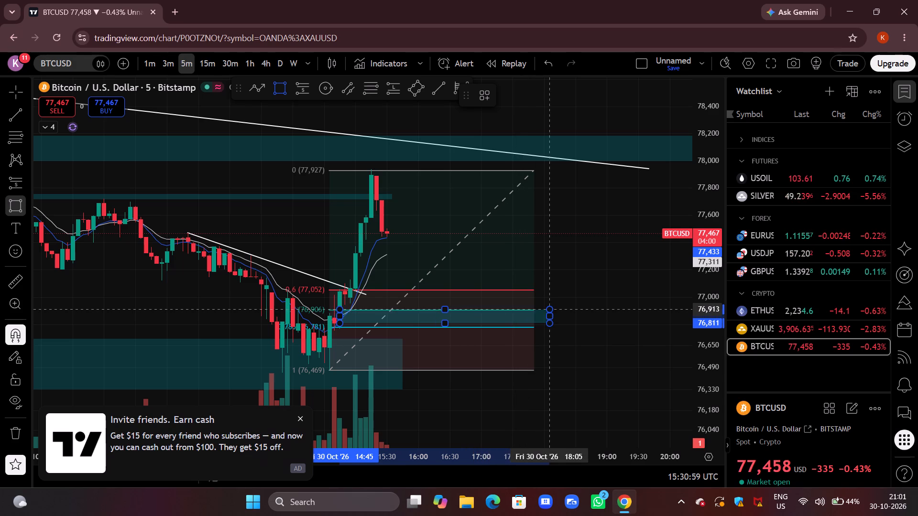
click(565, 312)
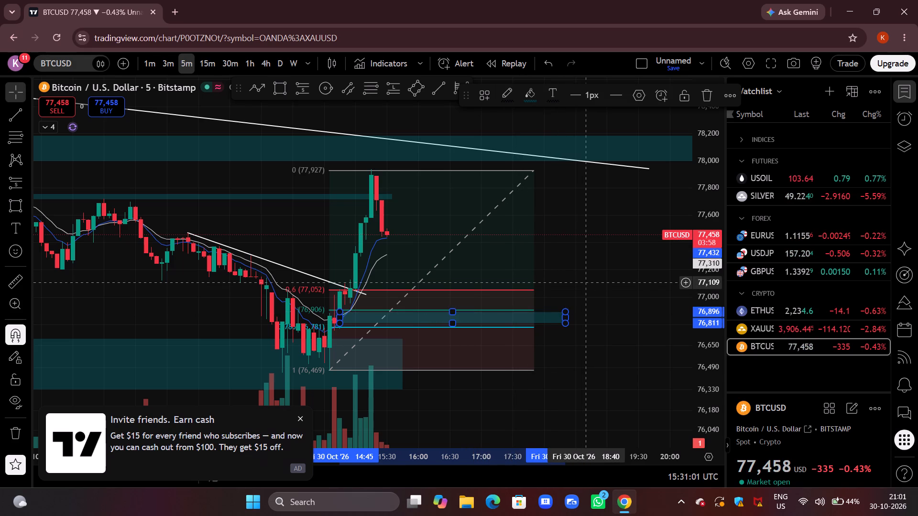
click(587, 282)
click(452, 312)
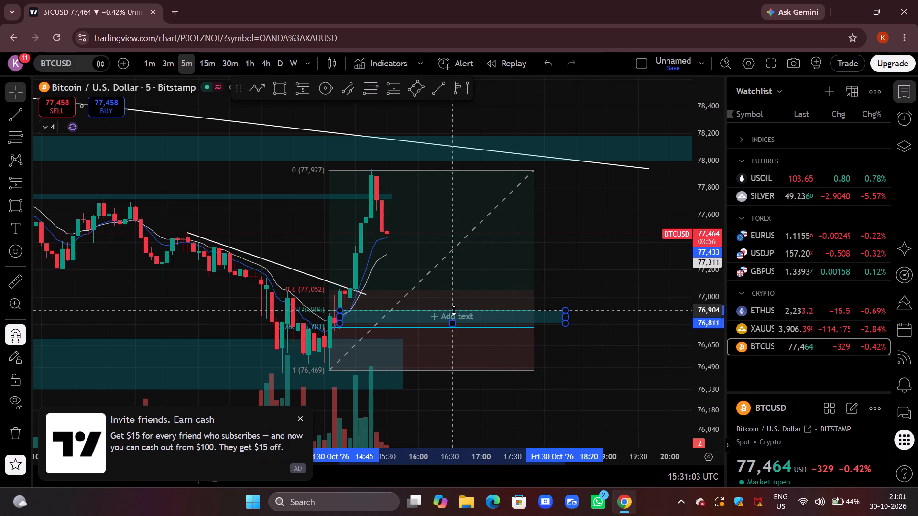
drag(450, 321, 456, 325)
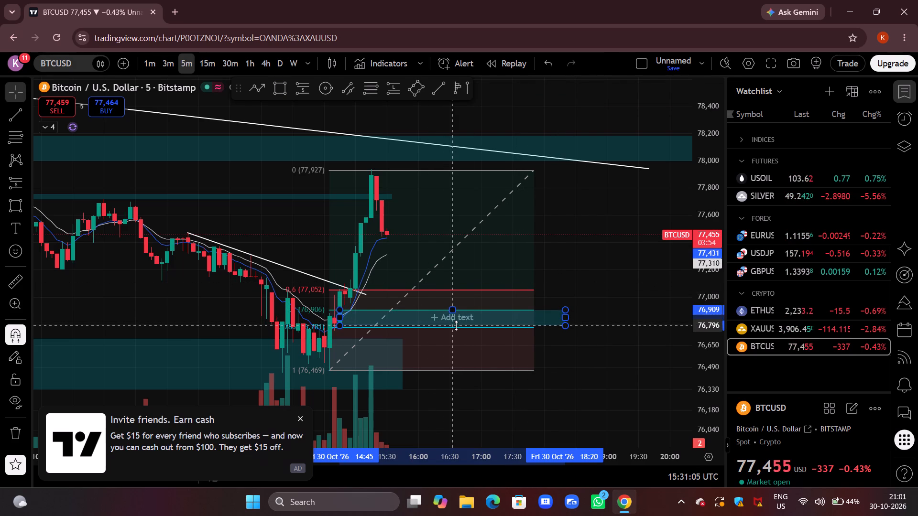
drag(456, 325, 458, 328)
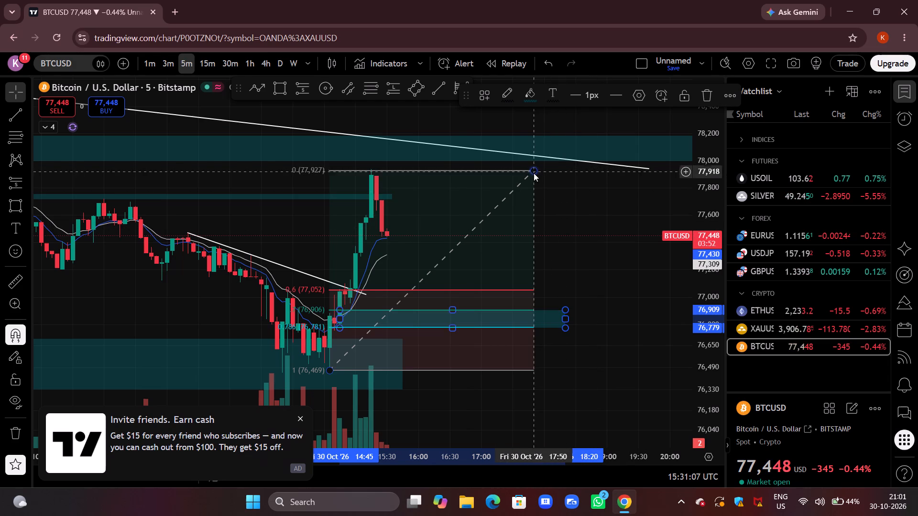
Delete the BTCUSD Fibonacci retracement and check price against the newly drawn zone.
click(533, 173)
click(638, 94)
drag(603, 268, 546, 268)
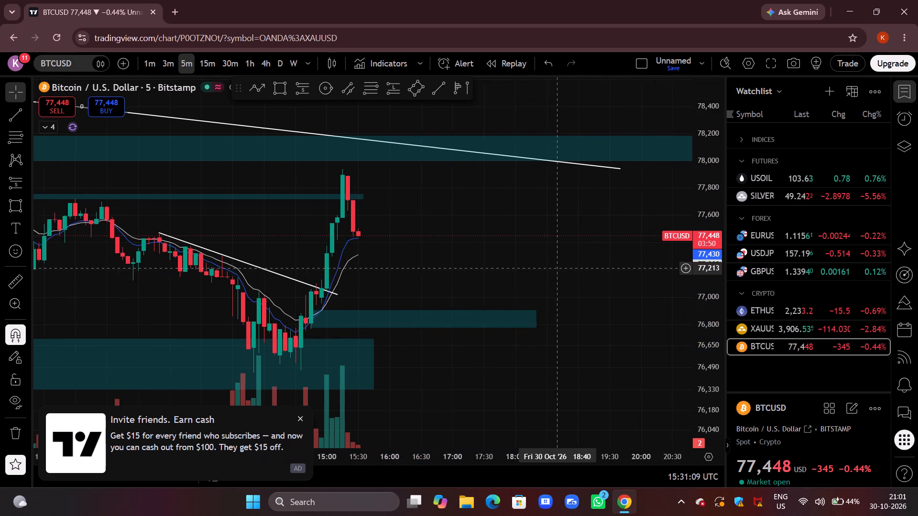
drag(546, 268, 546, 268)
scroll(546, 268, up, 3)
drag(463, 247, 523, 255)
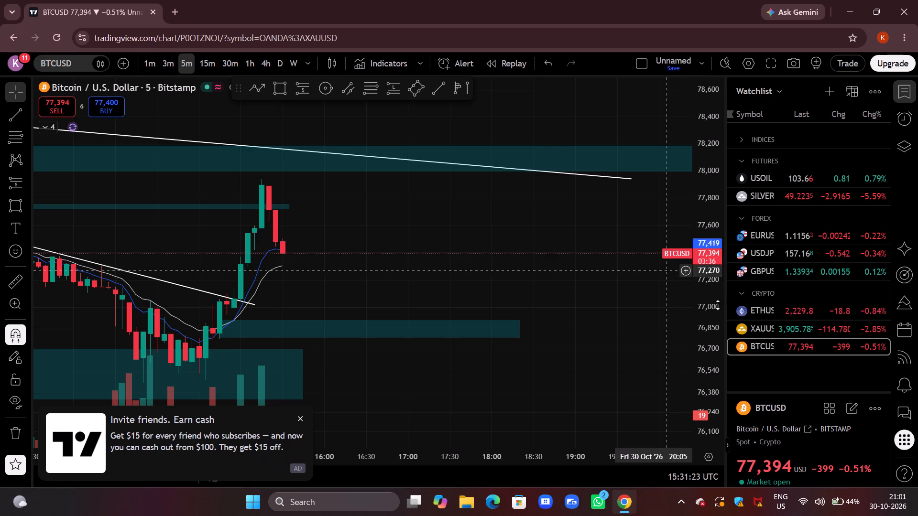
Switch to the XAUUSD chart and examine the latest candles against the short positions, teal zones and blue horizontal lines.
click(806, 311)
click(792, 328)
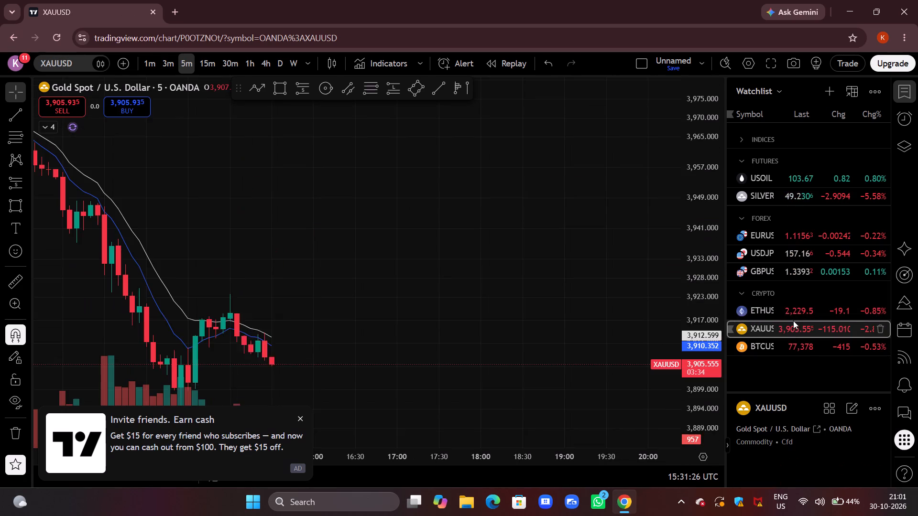
drag(578, 237, 623, 128)
scroll(628, 128, down, 5)
drag(629, 177, 602, 187)
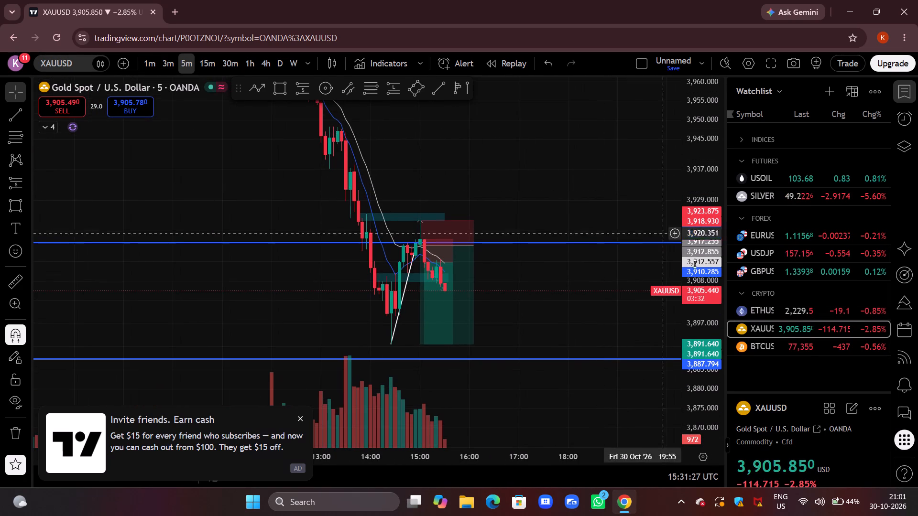
drag(702, 331, 743, 196)
drag(622, 150, 586, 183)
scroll(586, 183, up, 4)
drag(462, 185, 668, 145)
drag(704, 138, 683, 186)
drag(617, 156, 580, 171)
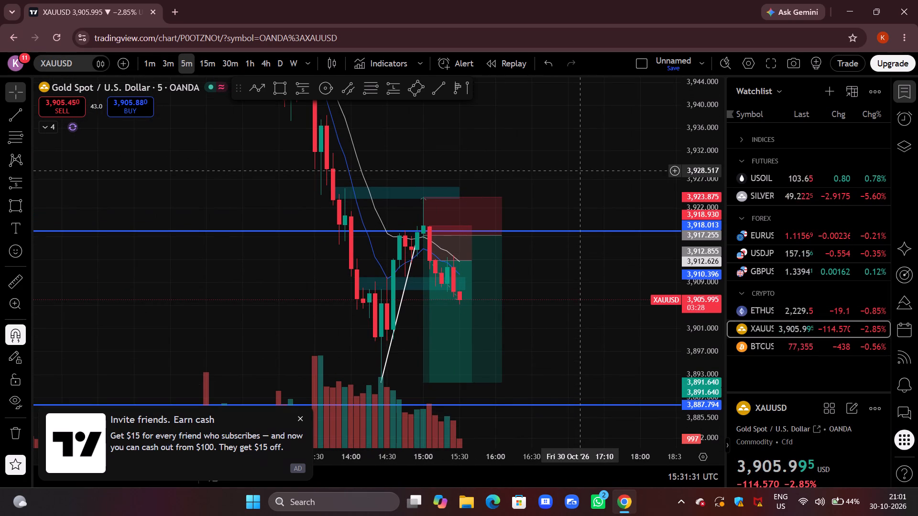
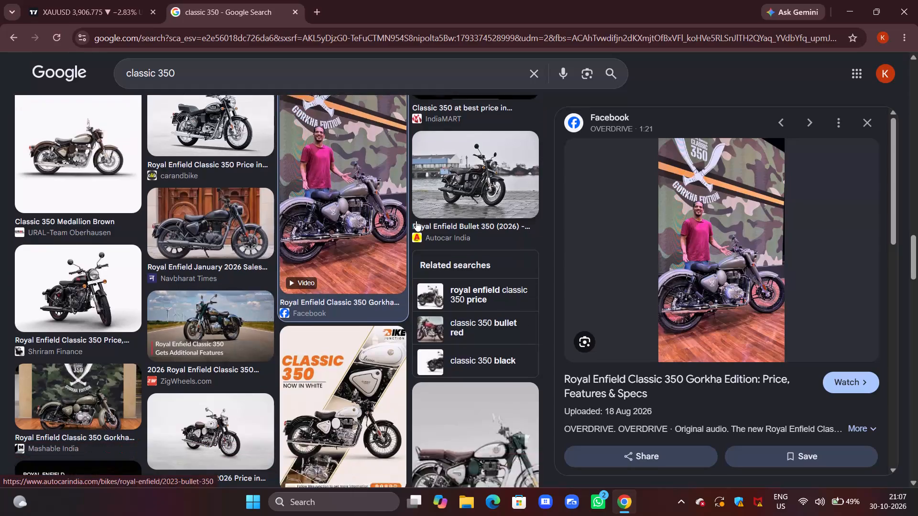
Browse the Classic 350 image results, preview the custom bobber picture, and close the search page.
scroll(416, 221, down, 2)
scroll(452, 256, up, 8)
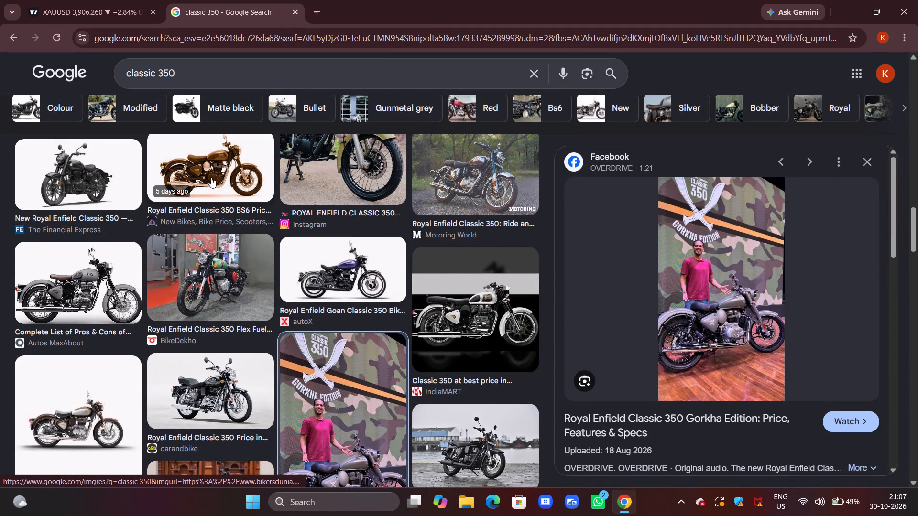
scroll(180, 205, up, 5)
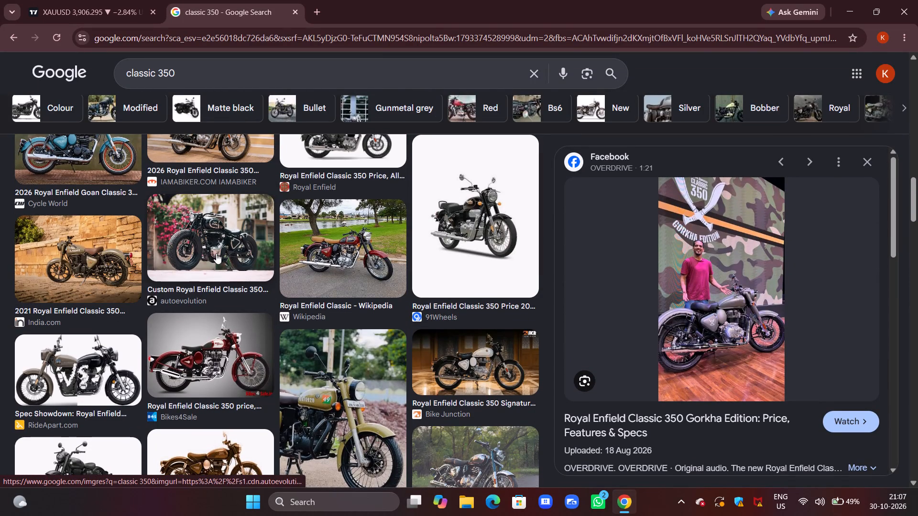
click(216, 253)
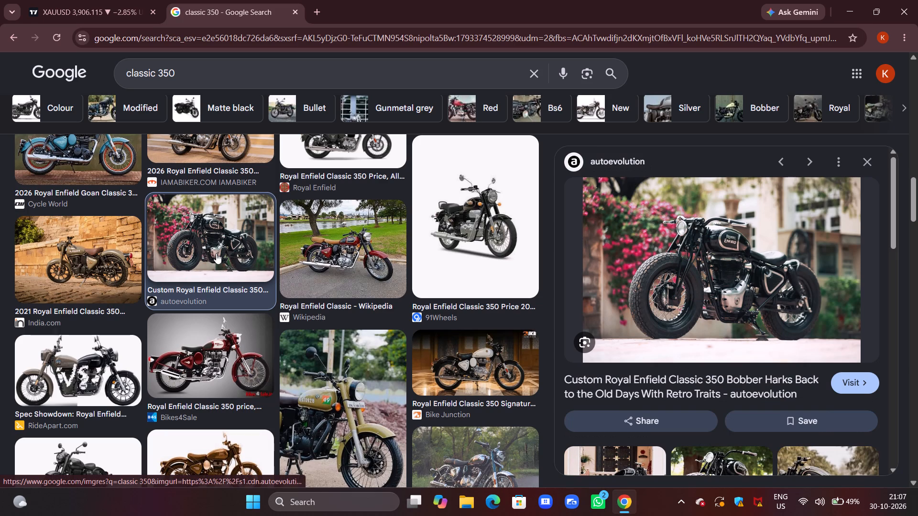
scroll(379, 228, up, 7)
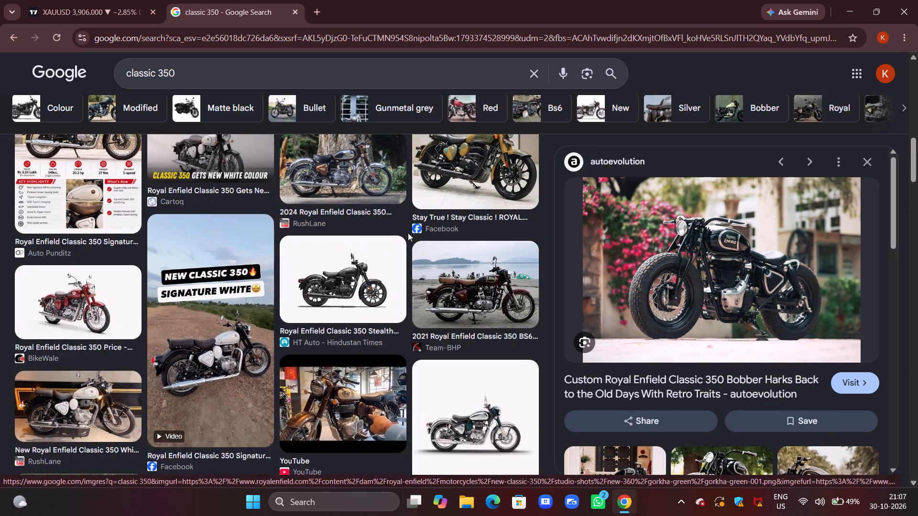
scroll(407, 233, up, 17)
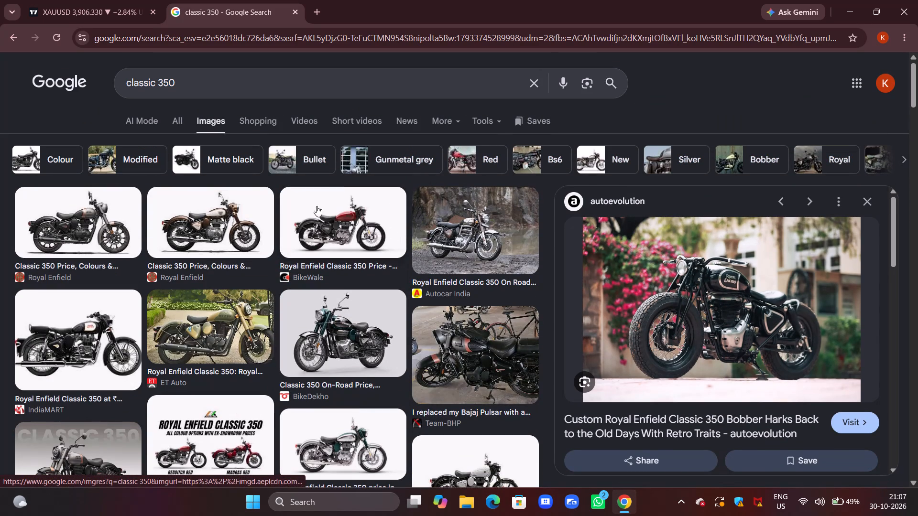
click(15, 37)
click(295, 9)
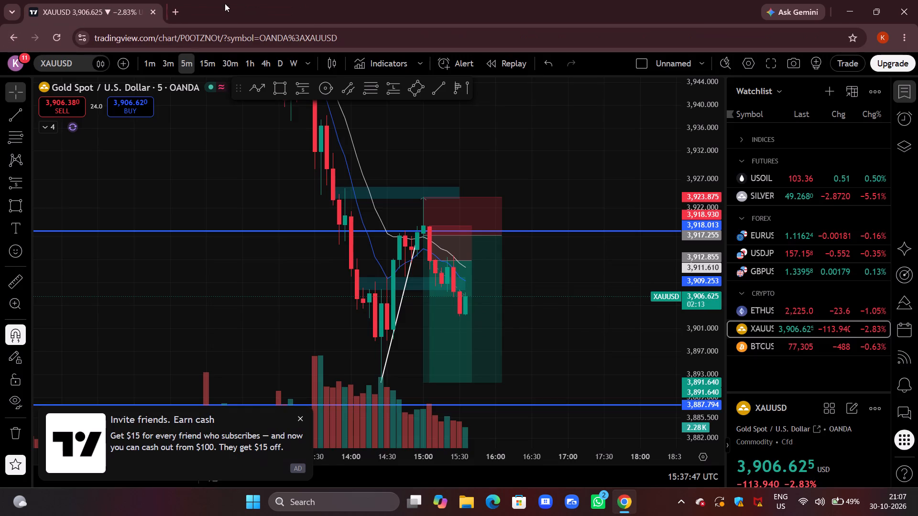
Switch from XAUUSD to the BTCUSD chart, dismiss the advert, and examine recent candles against the teal zones and trend lines.
drag(613, 326, 594, 283)
scroll(593, 282, up, 3)
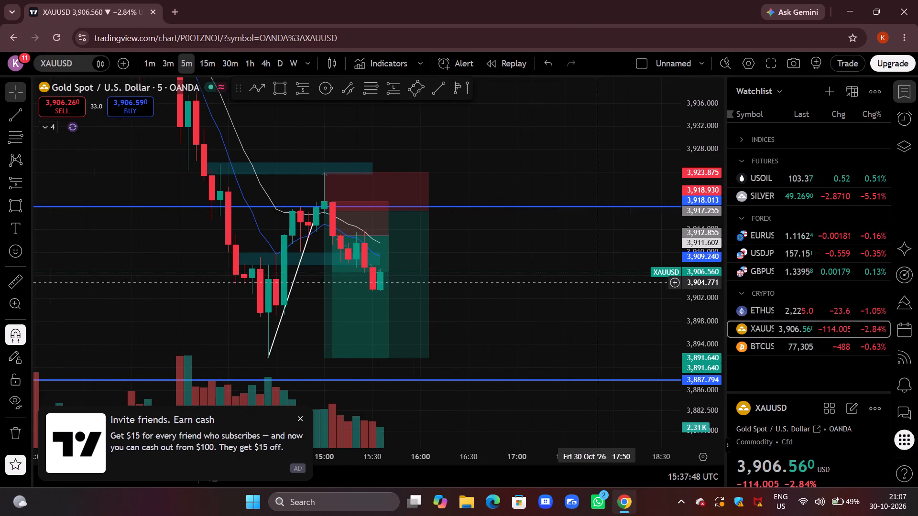
click(776, 343)
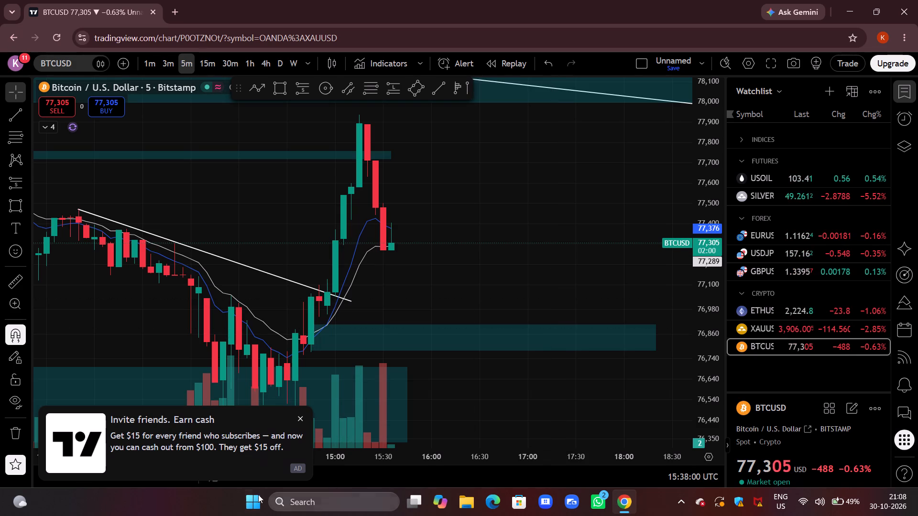
click(299, 418)
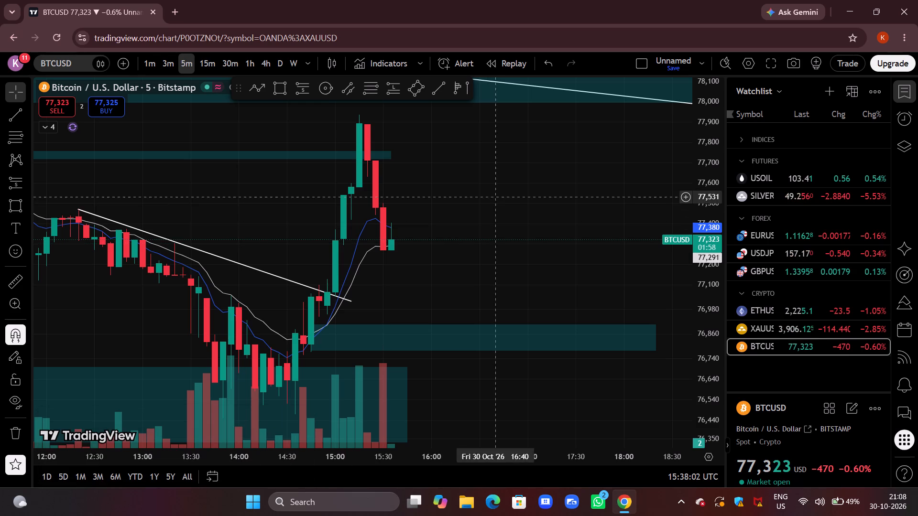
drag(572, 226, 512, 306)
scroll(512, 306, down, 5)
drag(562, 315, 526, 232)
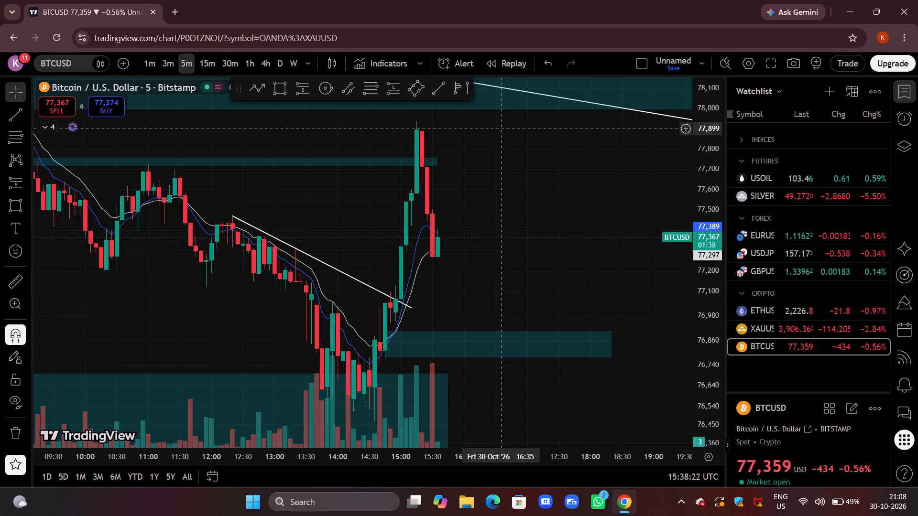
drag(707, 186, 695, 261)
scroll(487, 233, down, 6)
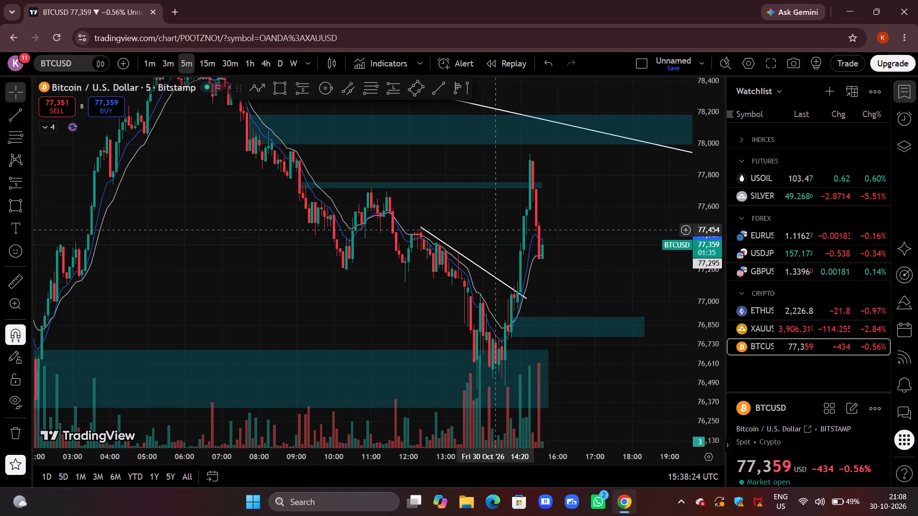
drag(615, 237, 580, 243)
drag(580, 243, 532, 257)
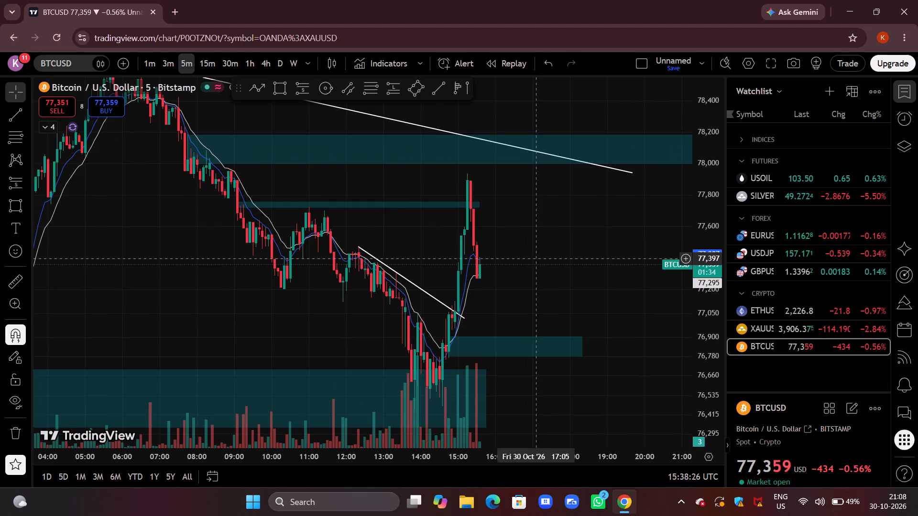
scroll(542, 258, up, 1)
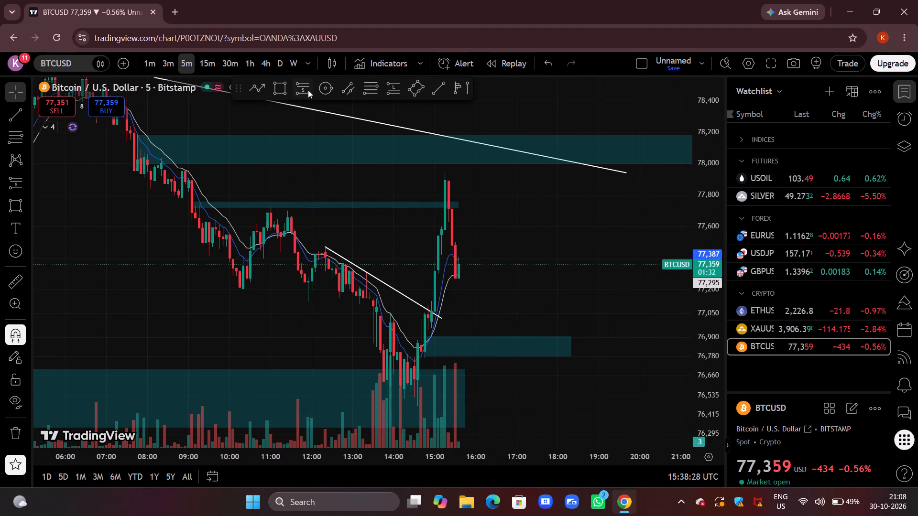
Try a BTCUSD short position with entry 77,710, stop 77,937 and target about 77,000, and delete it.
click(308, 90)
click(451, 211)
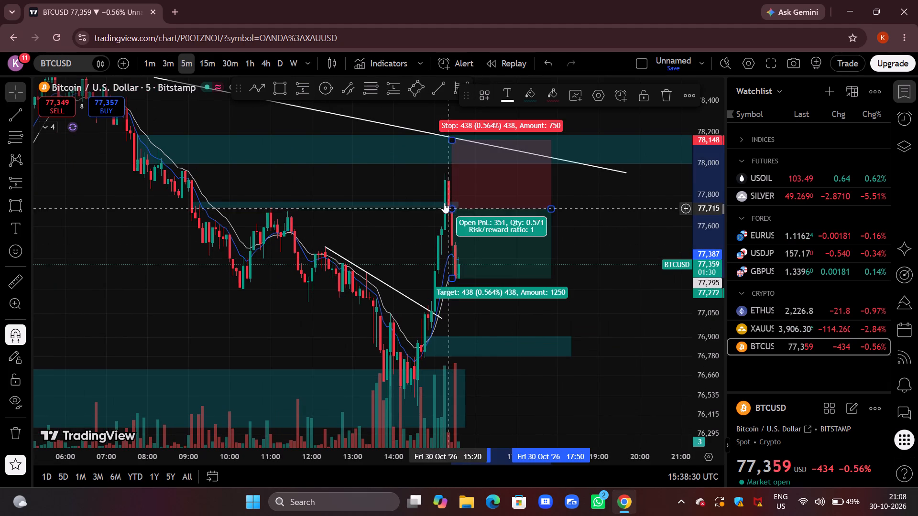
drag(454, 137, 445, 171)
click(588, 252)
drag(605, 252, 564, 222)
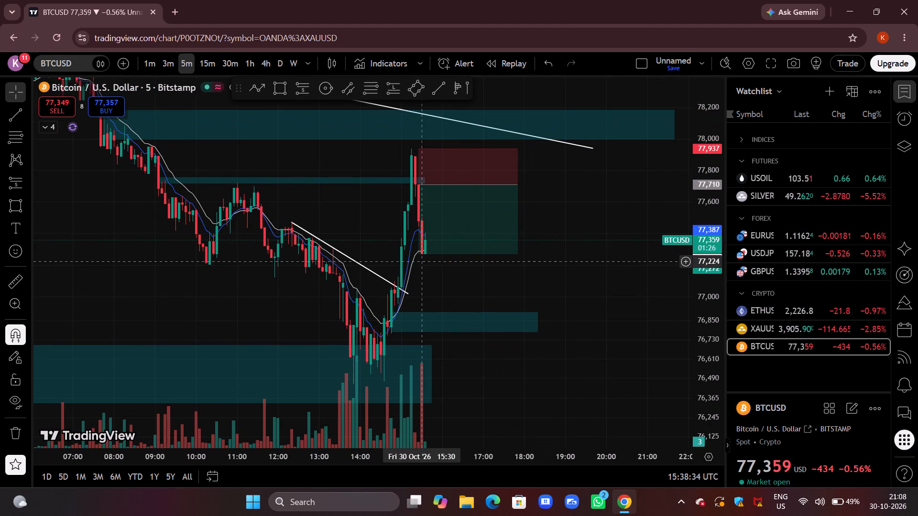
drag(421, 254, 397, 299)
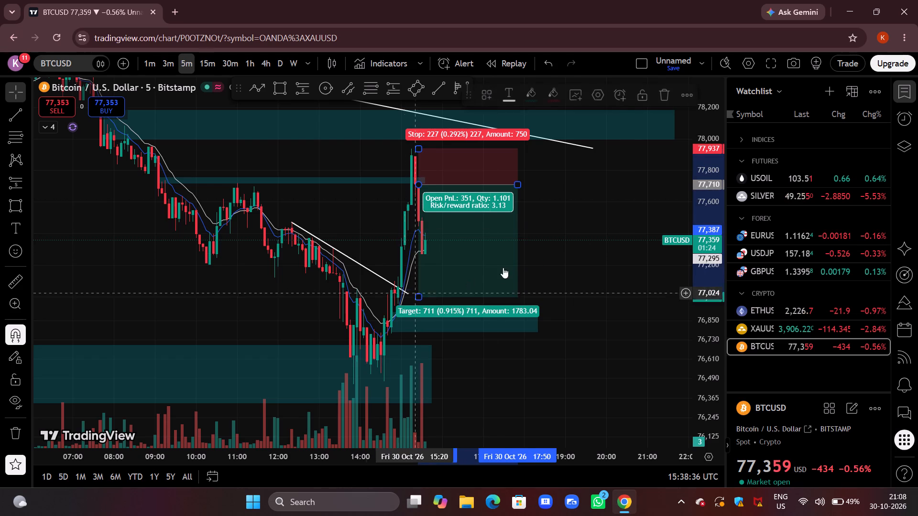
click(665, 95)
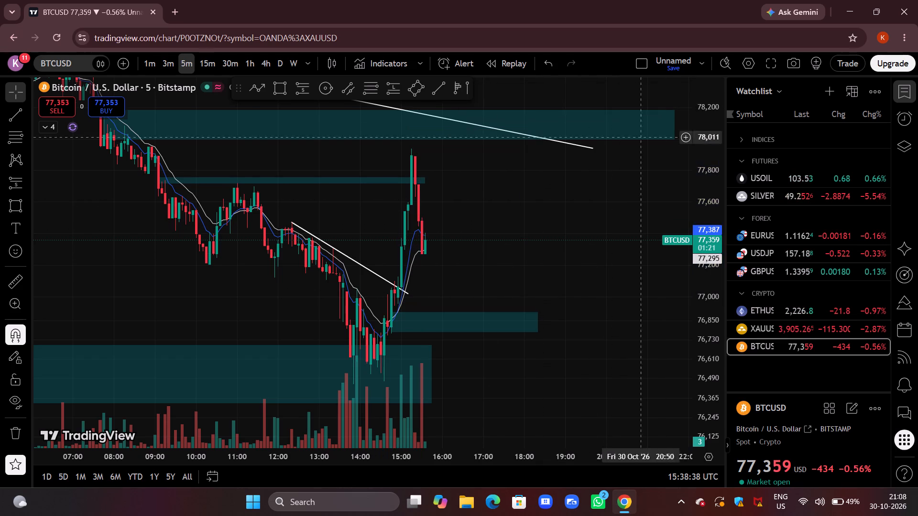
Switch past ETHUSD to the XAUUSD chart and examine the latest candles against the short positions and blue horizontal lines.
drag(610, 288, 573, 294)
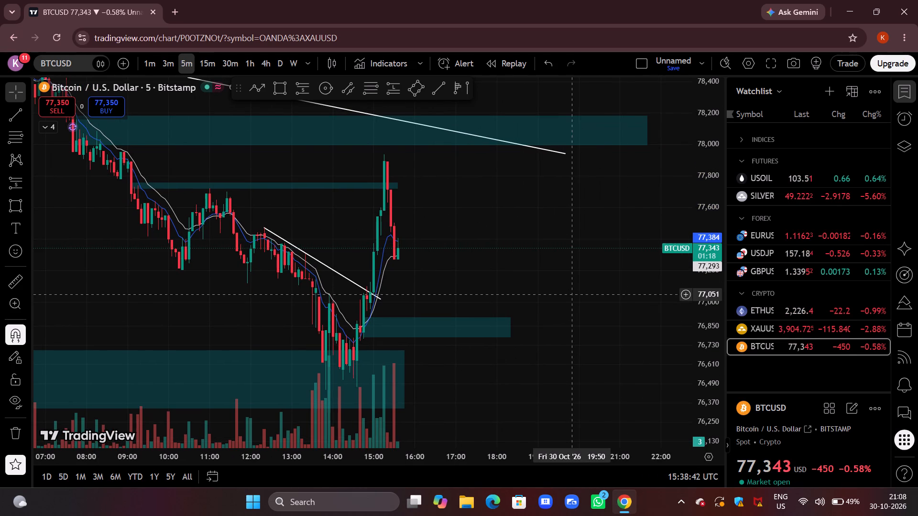
click(820, 312)
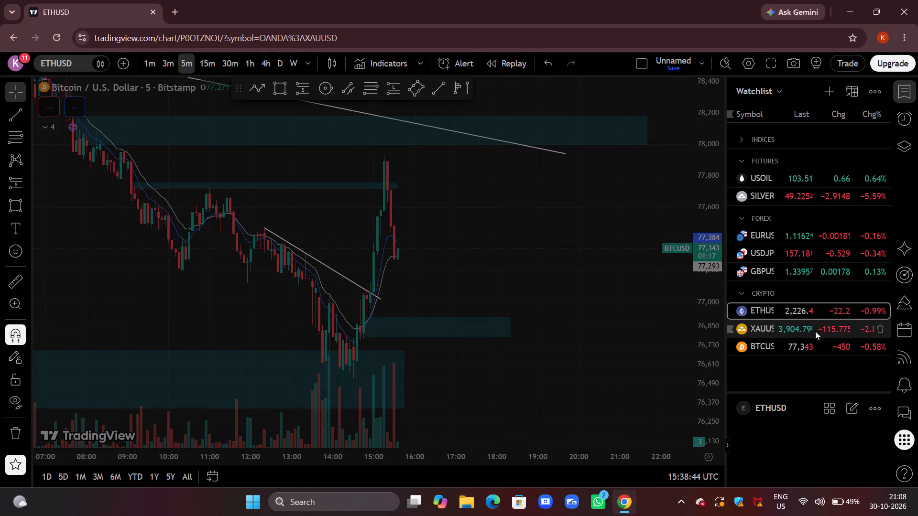
click(815, 331)
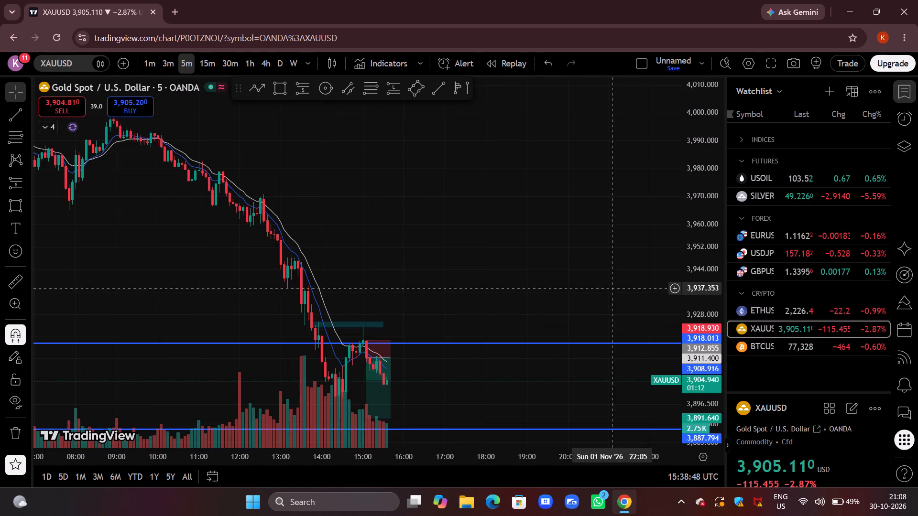
drag(585, 279, 588, 112)
drag(697, 384, 719, 245)
drag(603, 236, 615, 331)
scroll(617, 331, up, 5)
drag(478, 331, 621, 282)
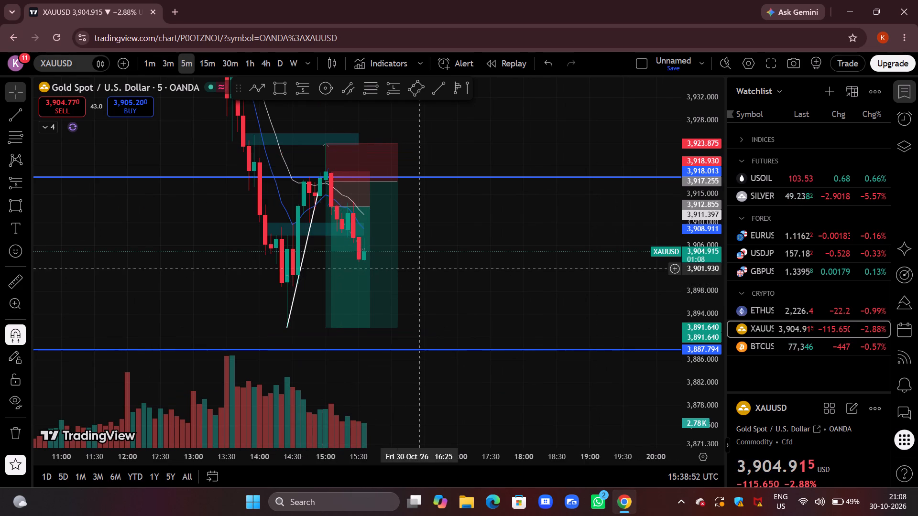
drag(561, 270, 548, 289)
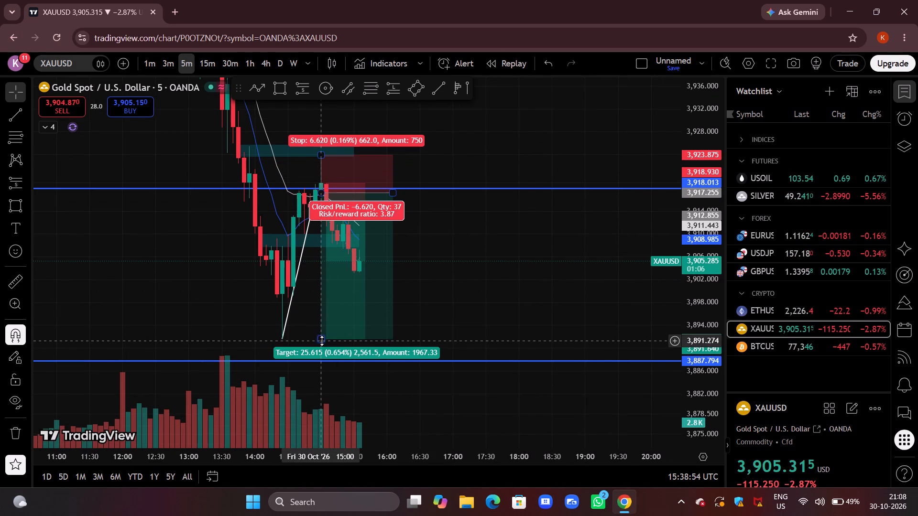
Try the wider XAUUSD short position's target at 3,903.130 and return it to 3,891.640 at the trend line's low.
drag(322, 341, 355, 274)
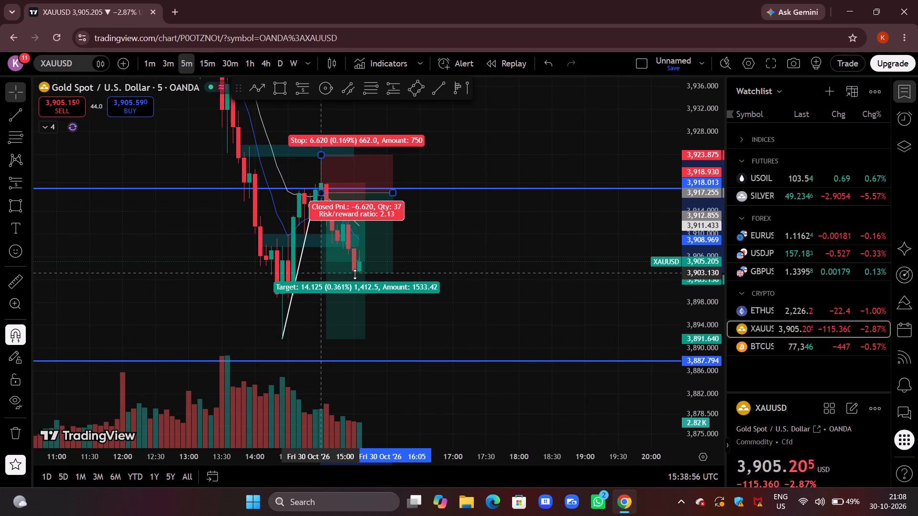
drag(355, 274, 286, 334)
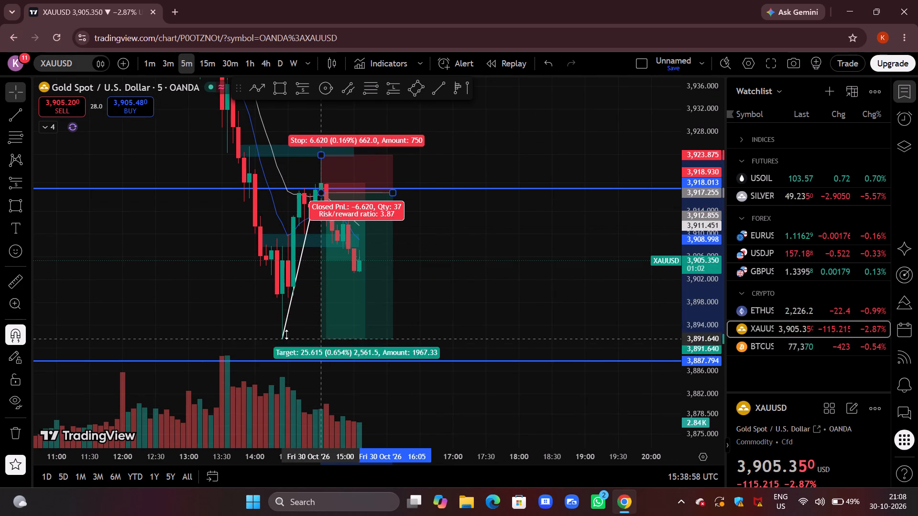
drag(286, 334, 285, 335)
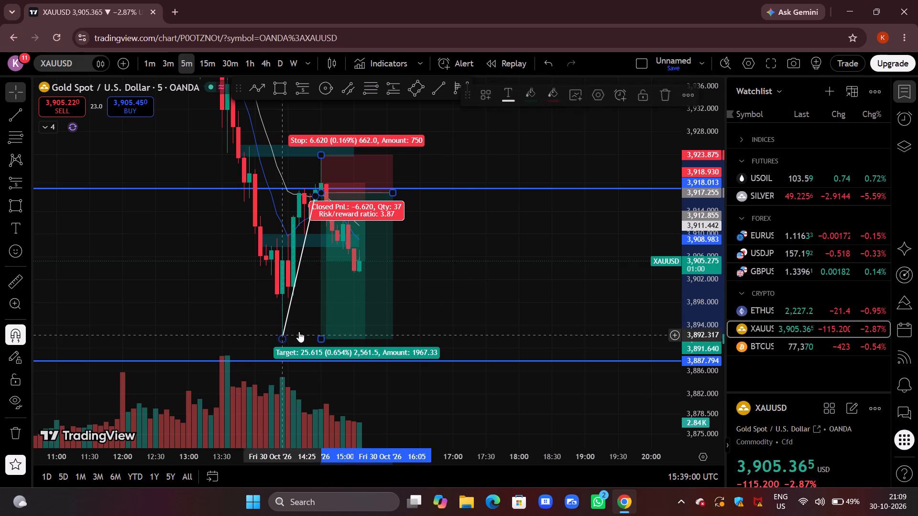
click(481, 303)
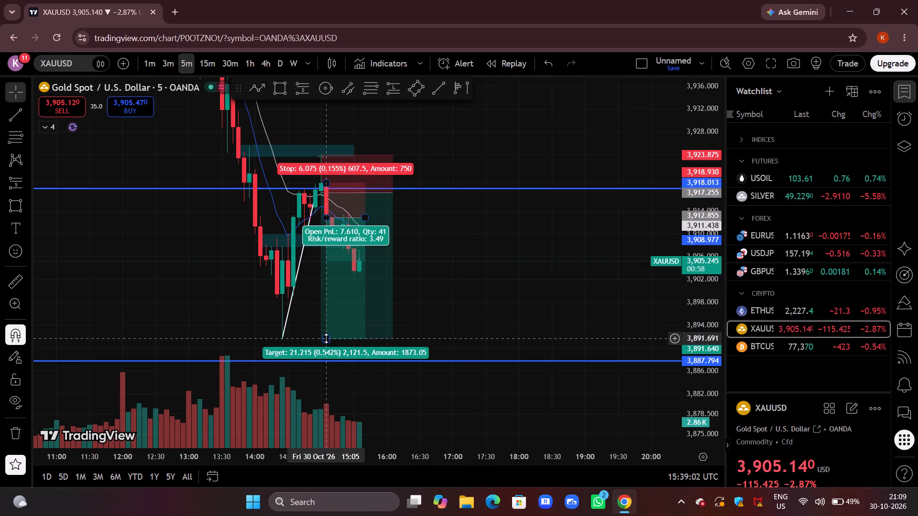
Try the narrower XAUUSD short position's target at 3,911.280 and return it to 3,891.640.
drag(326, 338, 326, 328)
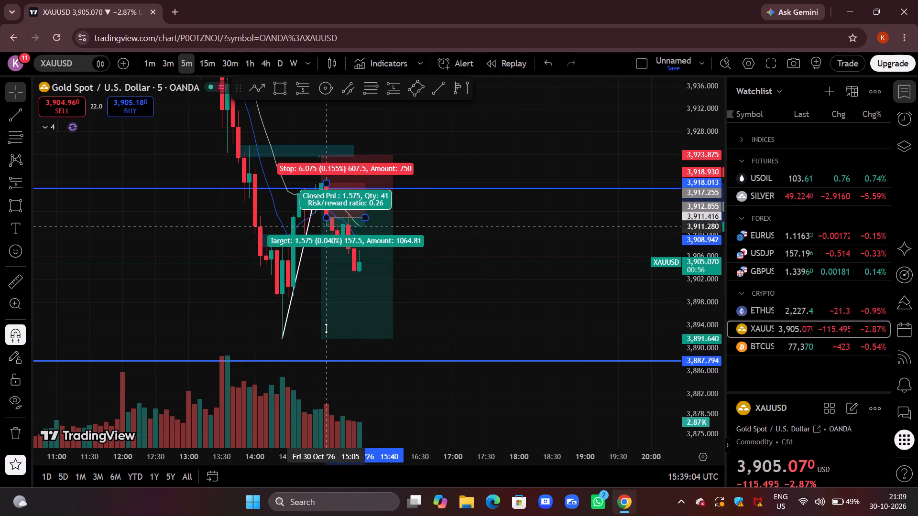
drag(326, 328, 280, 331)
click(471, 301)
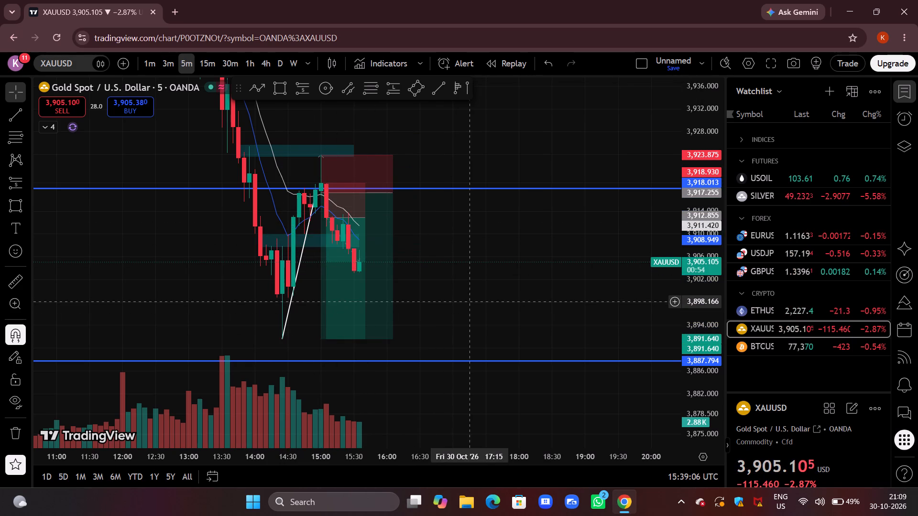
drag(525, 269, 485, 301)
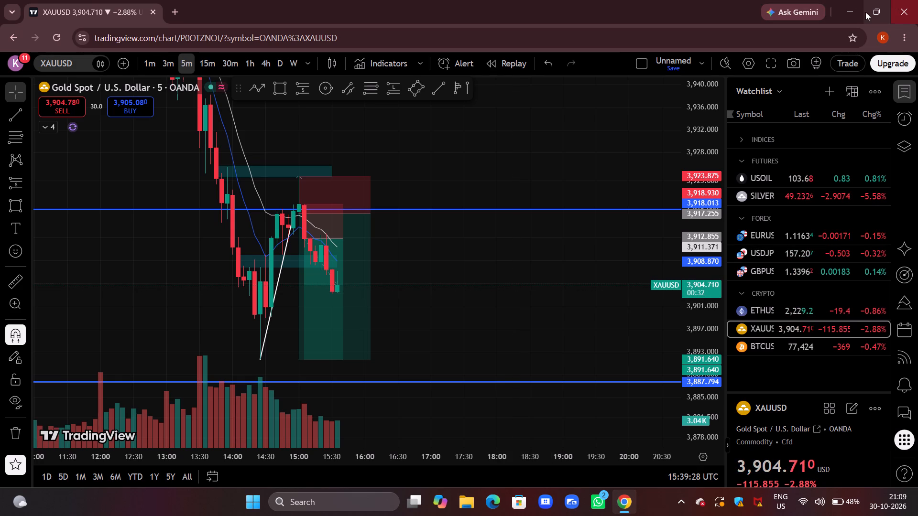
Minimise the browser and launch Kuro from the desktop.
click(851, 13)
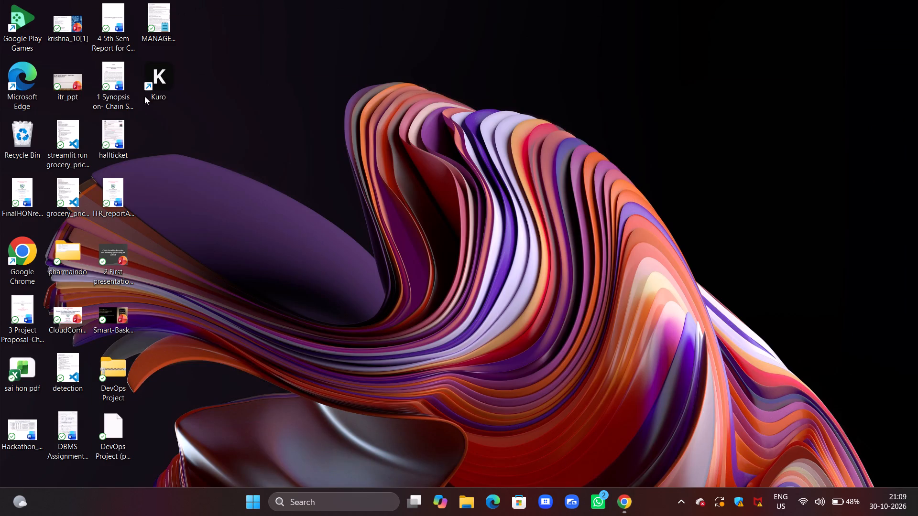
double_click(155, 77)
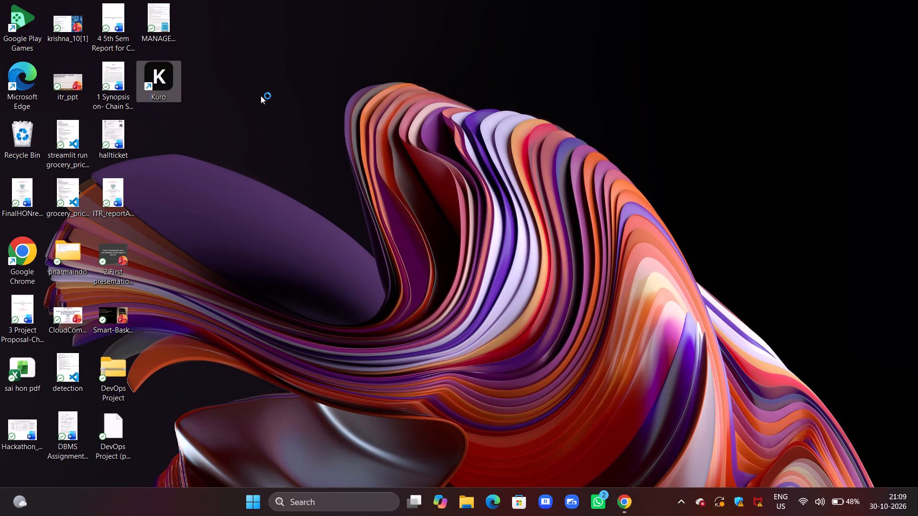